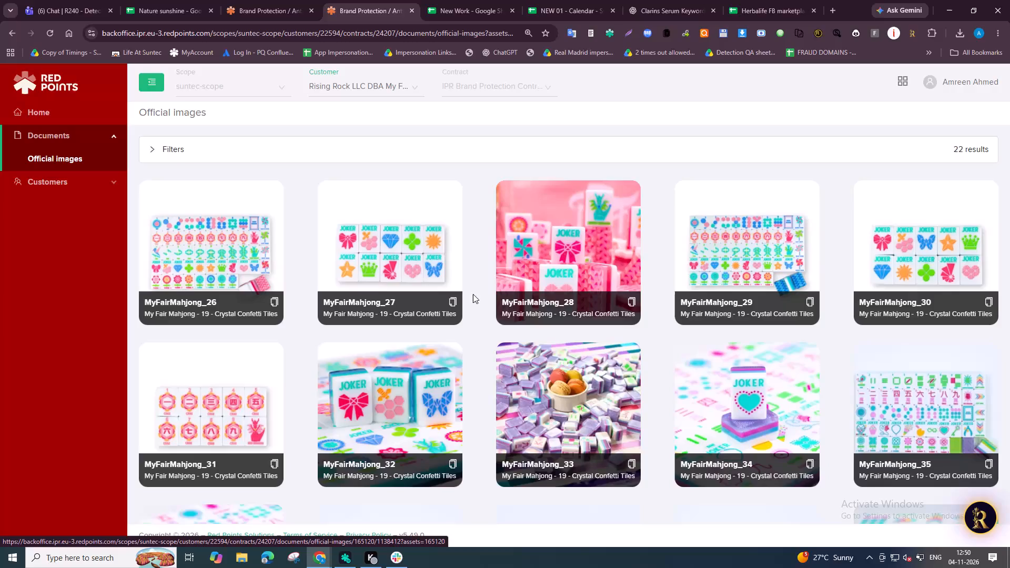
Run an Alibaba image search using the official image MyFairMahjong_27 from the Red Points image library.
{"action": "left_click_drag", "start_coordinate": [391, 237], "coordinate": [523, 311]}
{"action": "key", "text": "alt+Tab"}
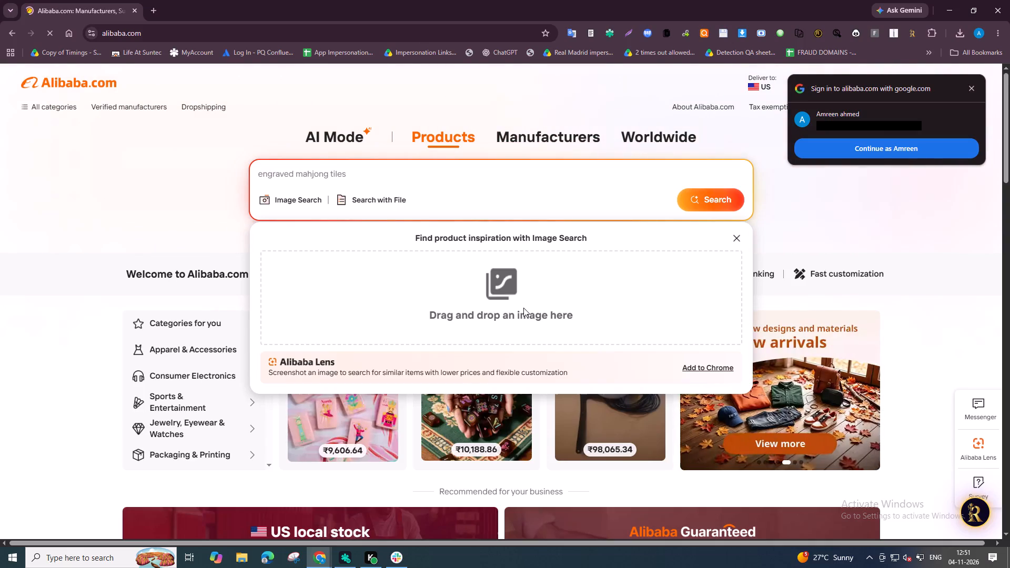
{"action": "key", "text": "alt+Tab"}
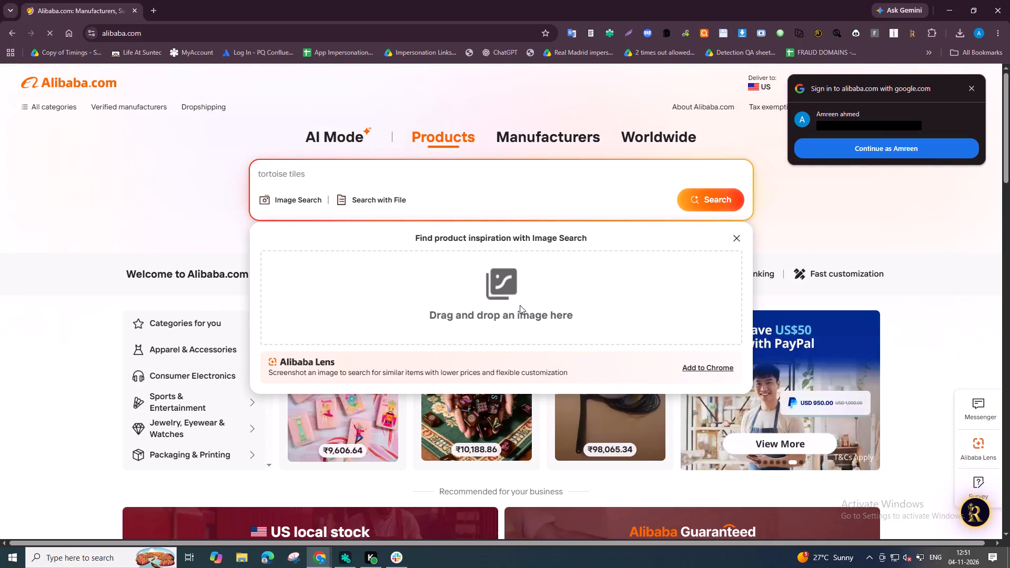
{"action": "left_click_drag", "start_coordinate": [554, 241], "coordinate": [565, 287]}
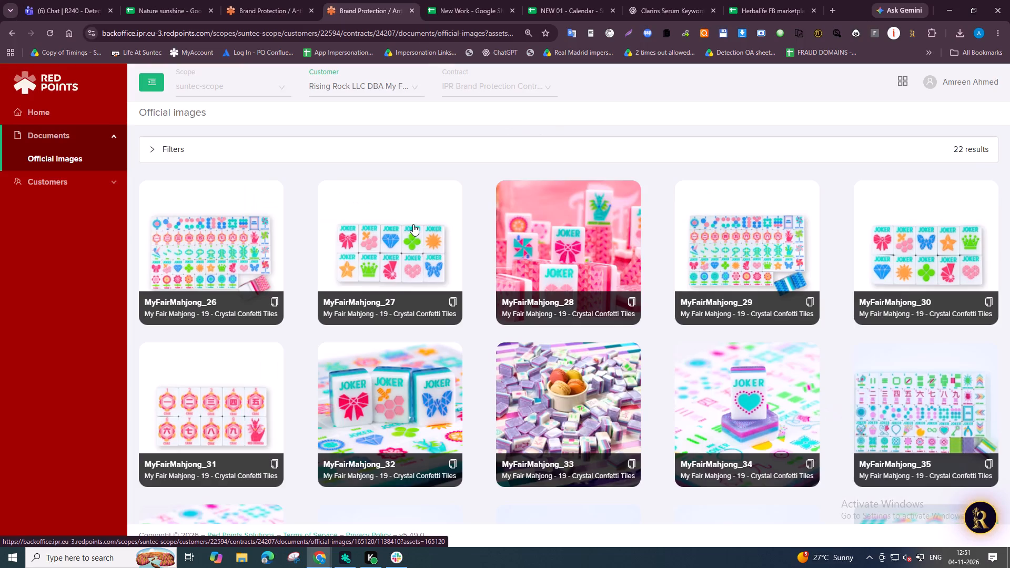
{"action": "left_click_drag", "start_coordinate": [413, 224], "coordinate": [537, 269]}
{"action": "key", "text": "alt+Tab"}
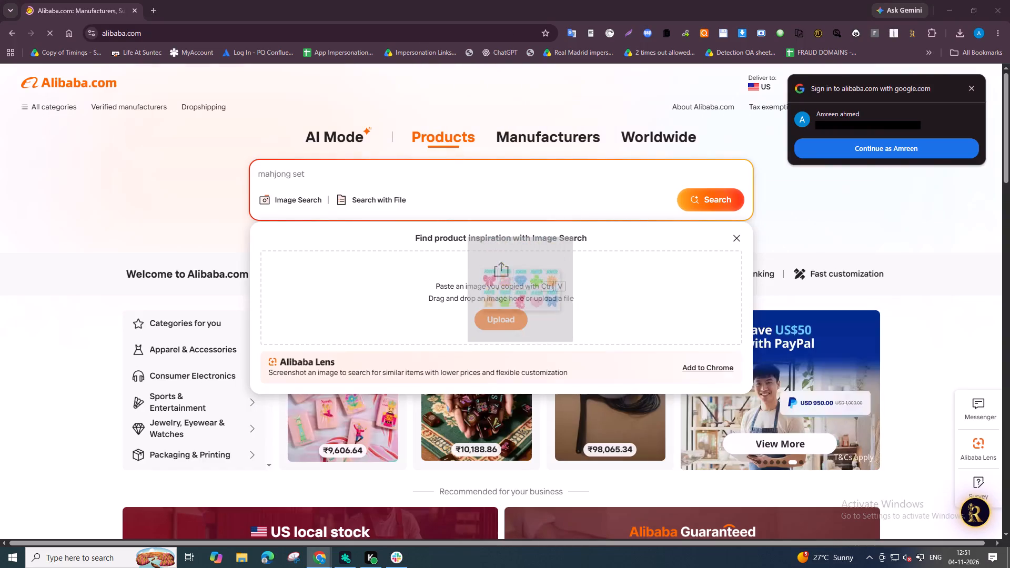
{"action": "left_click_drag", "start_coordinate": [537, 269], "coordinate": [521, 285]}
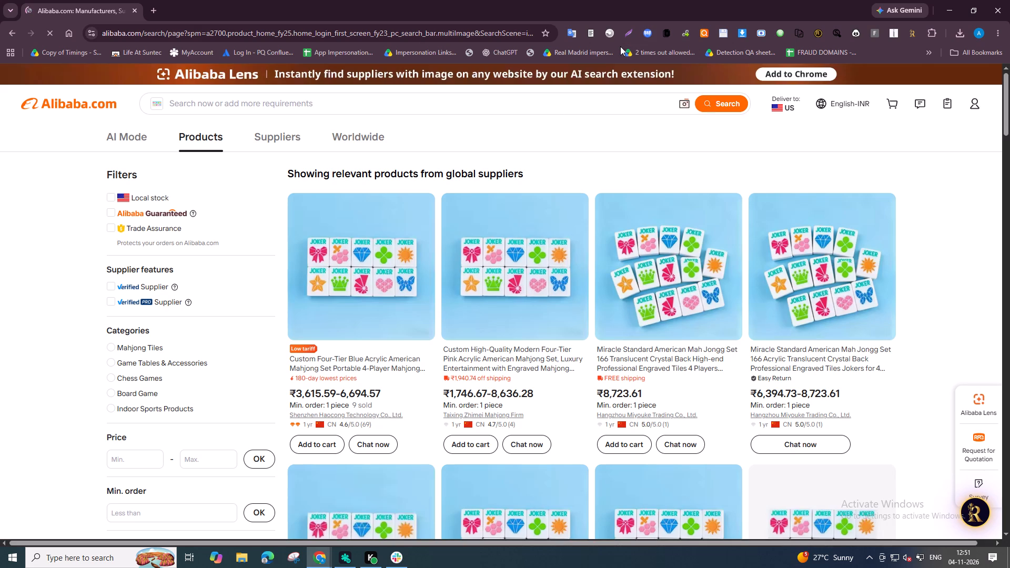
Copy the asset name "My Fair Mahjong - 19 - Crystal Confetti Tiles" from the details of official image MyFairMahjong_26.
{"action": "key", "text": "Tab"}
{"action": "key", "text": "alt+Tab"}
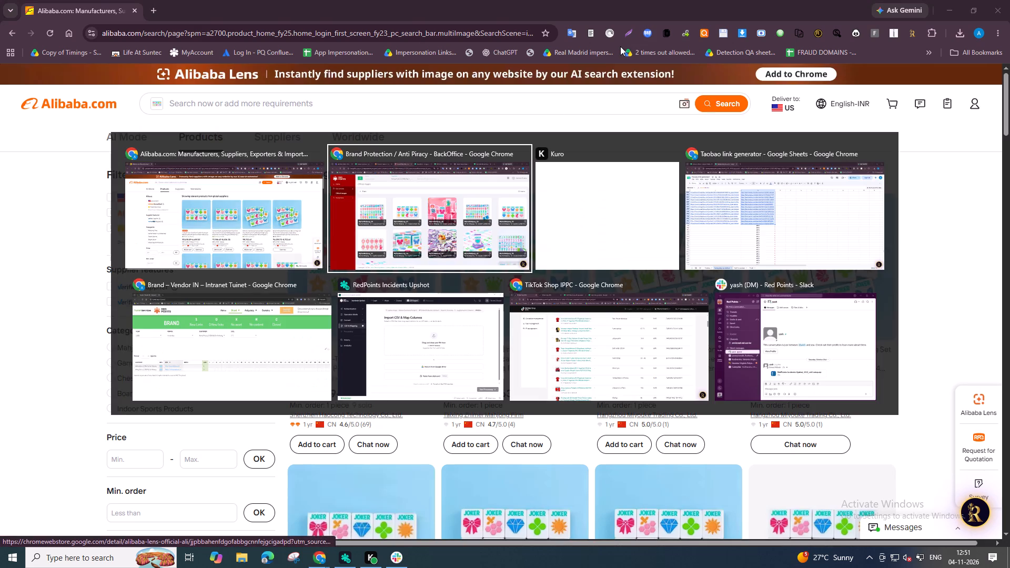
{"action": "left_click", "coordinate": [205, 265]}
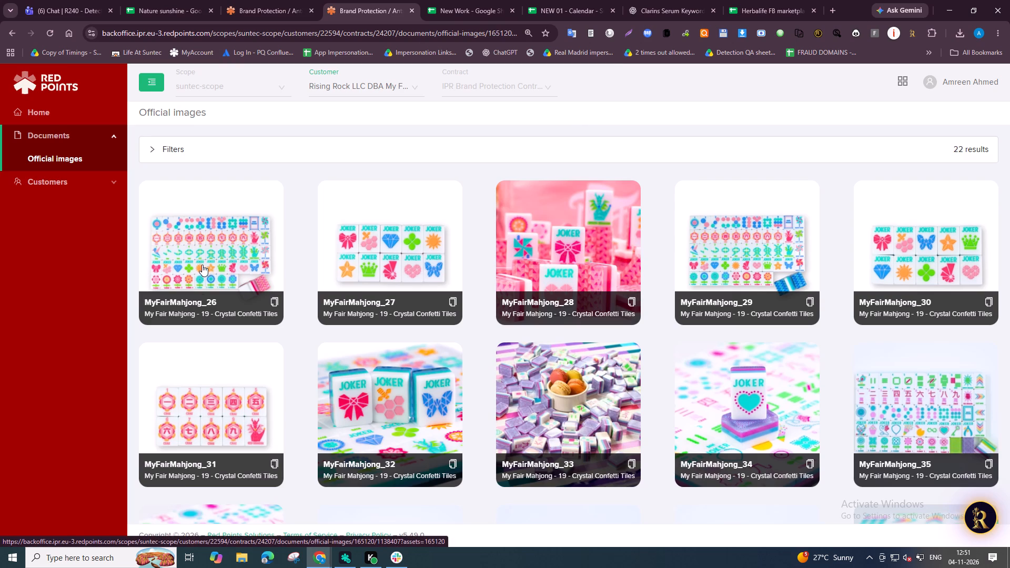
{"action": "left_click_drag", "start_coordinate": [623, 131], "coordinate": [789, 151]}
{"action": "key", "text": "ctrl+c"}
{"action": "key", "text": "alt+Tab"}
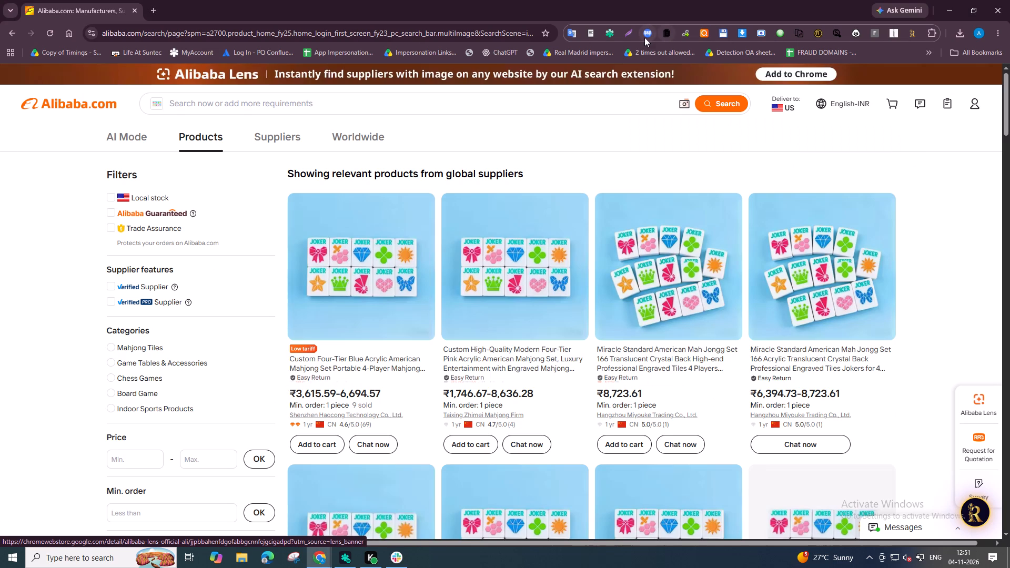
Stop the running task in the RedPoints IPR Plugin, and set the customer to Rising Rock LLC DBA My Fair Mahjong and the task to Detection.
{"action": "left_click", "coordinate": [610, 39]}
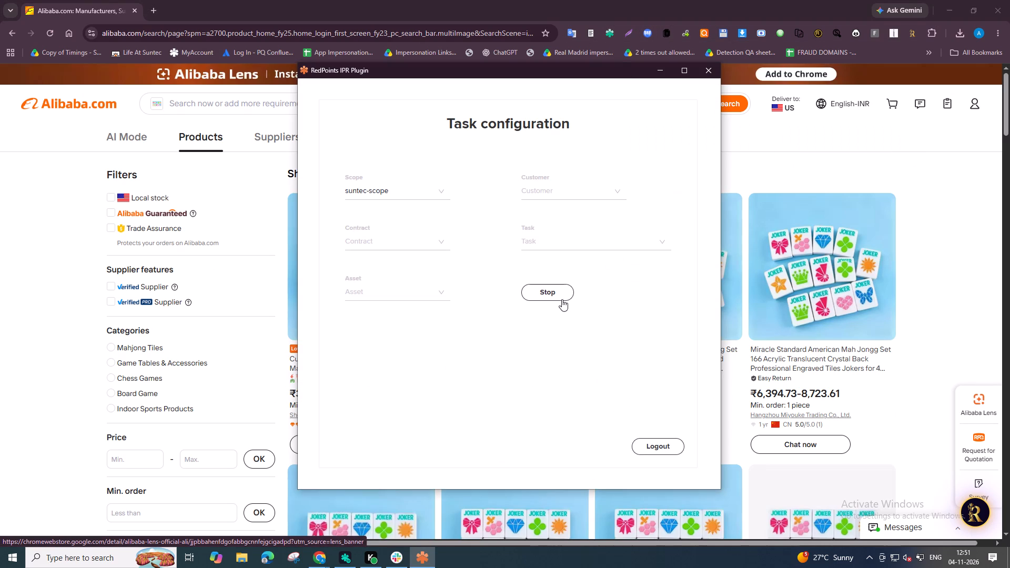
{"action": "left_click", "coordinate": [561, 298]}
{"action": "left_click", "coordinate": [574, 192]}
{"action": "type", "text": "rising"}
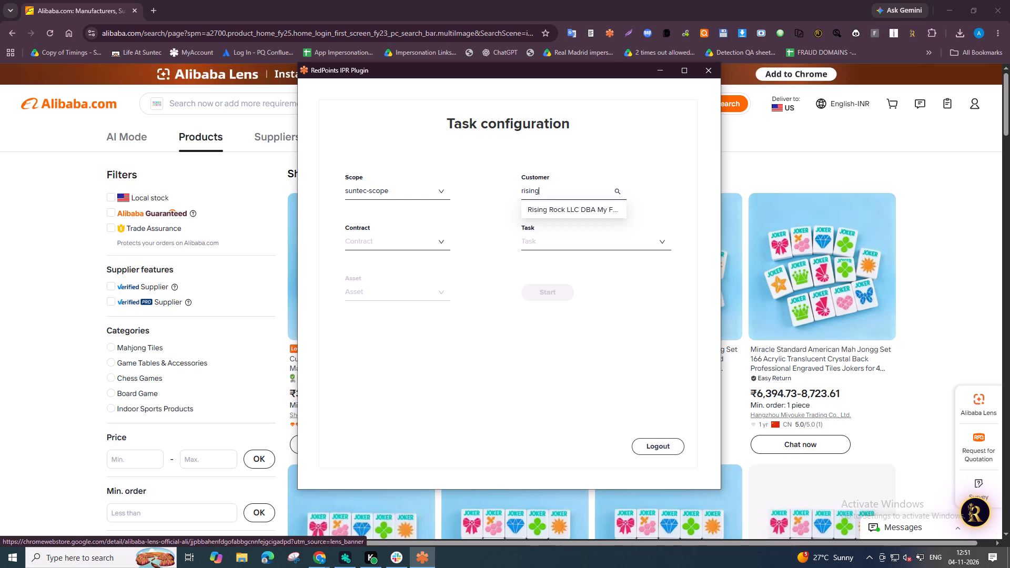
{"action": "left_click", "coordinate": [584, 210]}
{"action": "left_click", "coordinate": [573, 236]}
{"action": "left_click", "coordinate": [557, 272]}
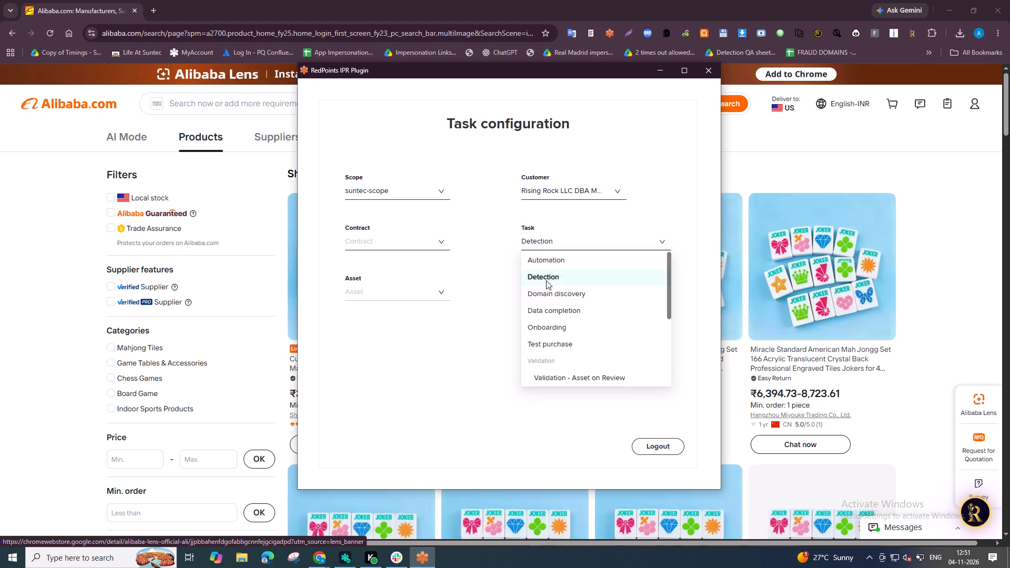
{"action": "left_click", "coordinate": [417, 248]}
{"action": "left_click", "coordinate": [534, 195]}
{"action": "type", "text": "rising"}
{"action": "left_click", "coordinate": [561, 210]}
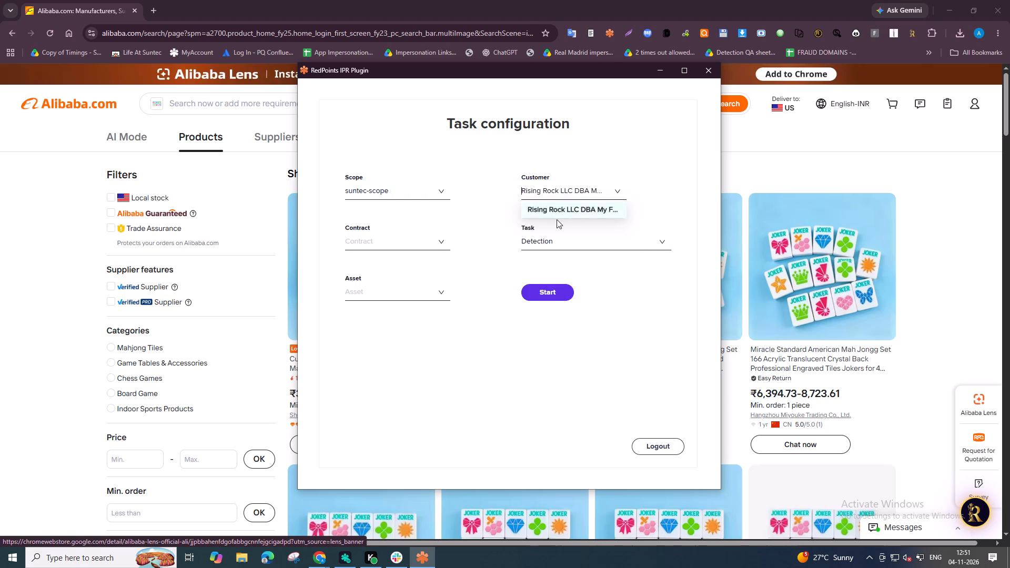
Choose the IPR Brand Protection contract and the asset "My Fair Mahjong - 19 - Crystal Confetti Tiles", and start the task.
{"action": "left_click", "coordinate": [395, 241]}
{"action": "left_click", "coordinate": [394, 261]}
{"action": "left_click", "coordinate": [396, 285]}
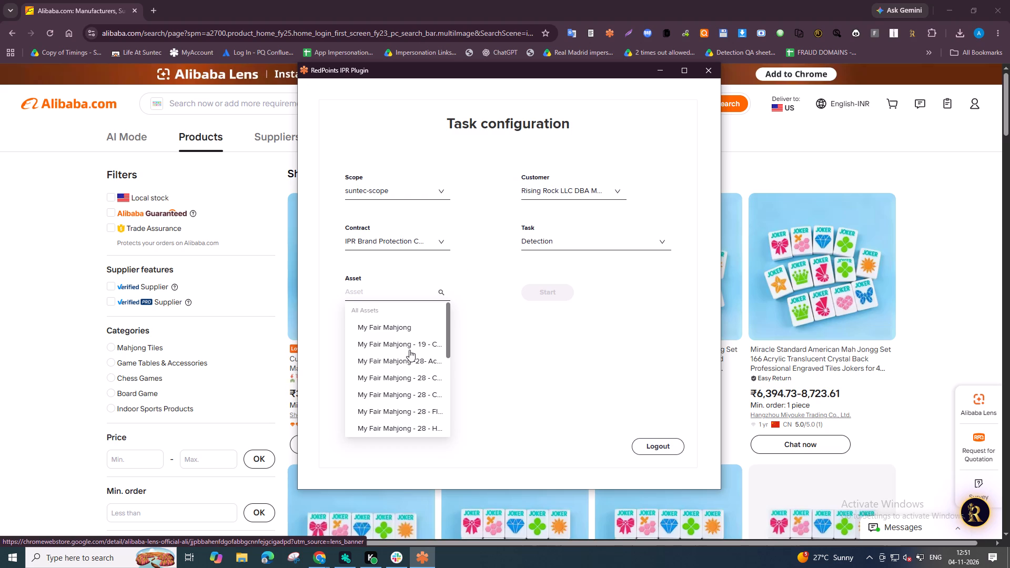
{"action": "left_click", "coordinate": [422, 346]}
{"action": "left_click", "coordinate": [410, 298]}
{"action": "key", "text": "ctrl+v"}
{"action": "left_click", "coordinate": [414, 328]}
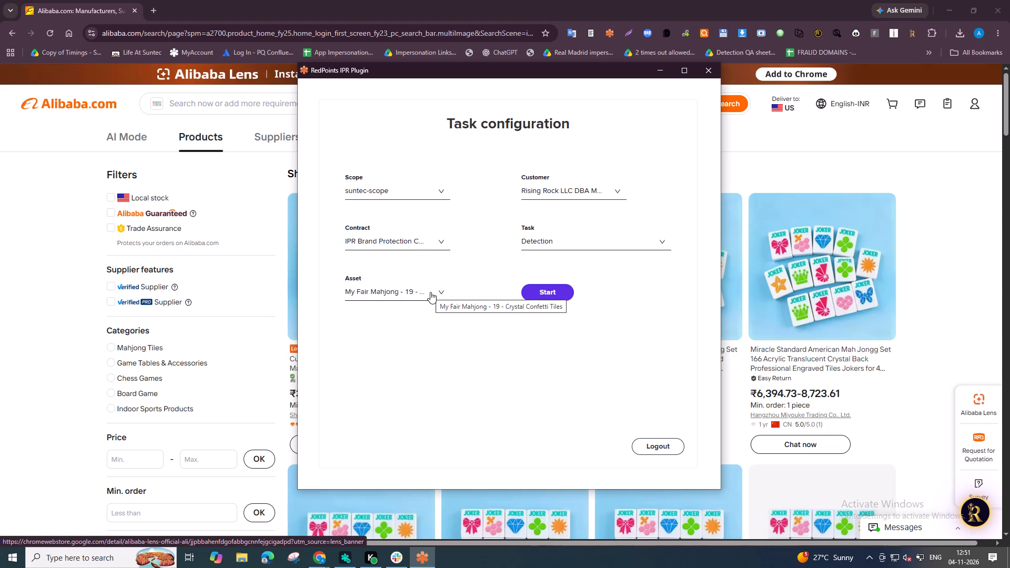
{"action": "left_click", "coordinate": [554, 299]}
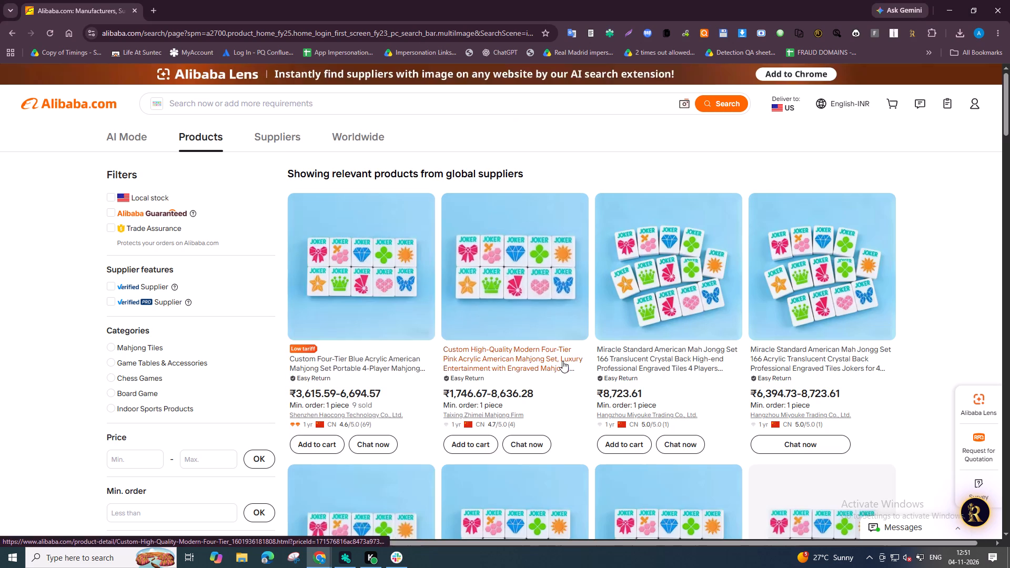
Close the MyFairMahjong_26 image details in the Red Points back office and return to the Alibaba results.
{"action": "key", "text": "alt+Tab"}
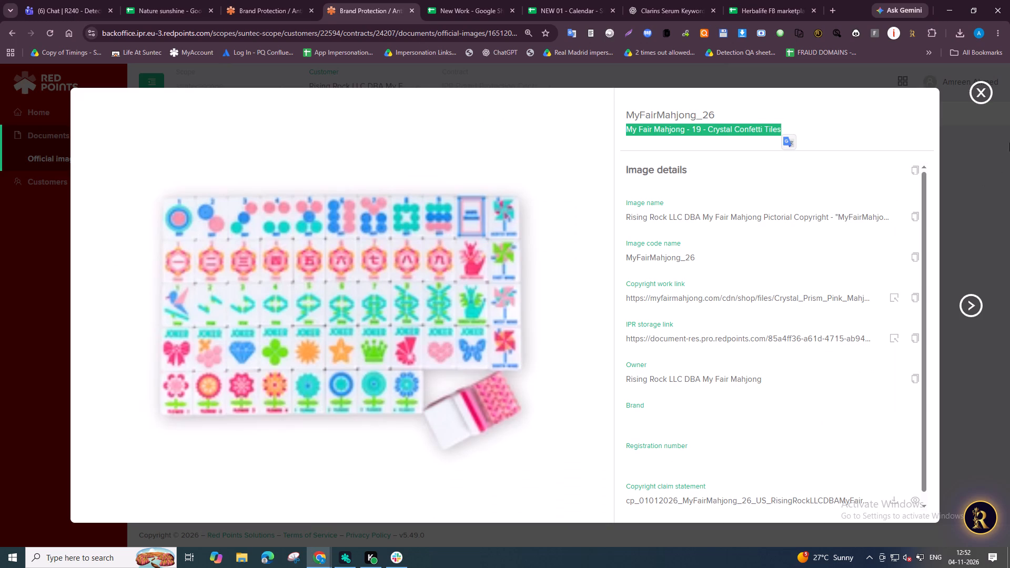
{"action": "left_click", "coordinate": [979, 84]}
{"action": "key", "text": "alt+Tab"}
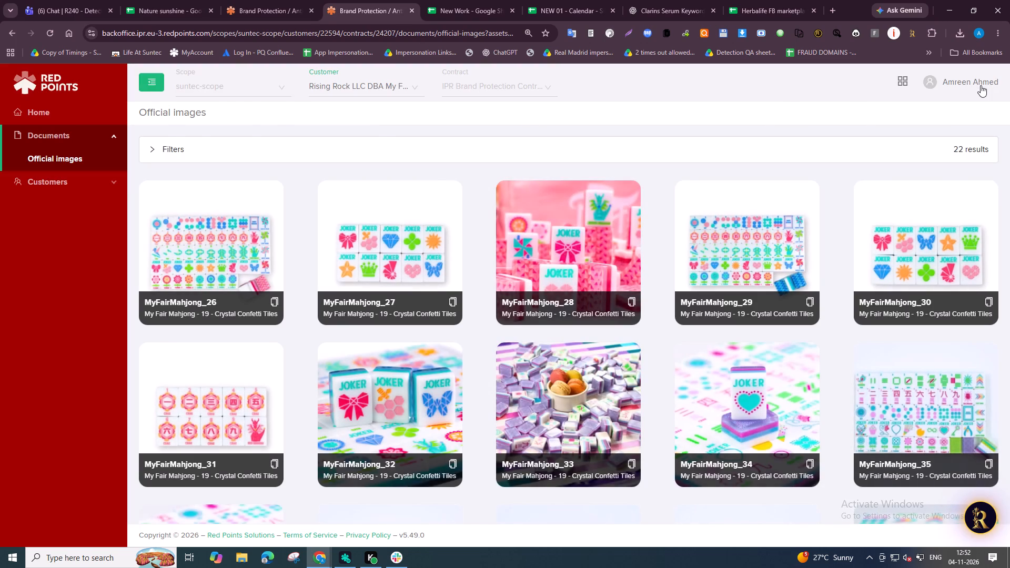
Review the image search results and open the "Custom Four-Tier Blue Acrylic American Mahjong Set" listing in a new tab.
{"action": "scroll", "coordinate": [734, 292], "scroll_direction": "down", "scroll_amount": 4}
{"action": "scroll", "coordinate": [645, 444], "scroll_direction": "down", "scroll_amount": 7}
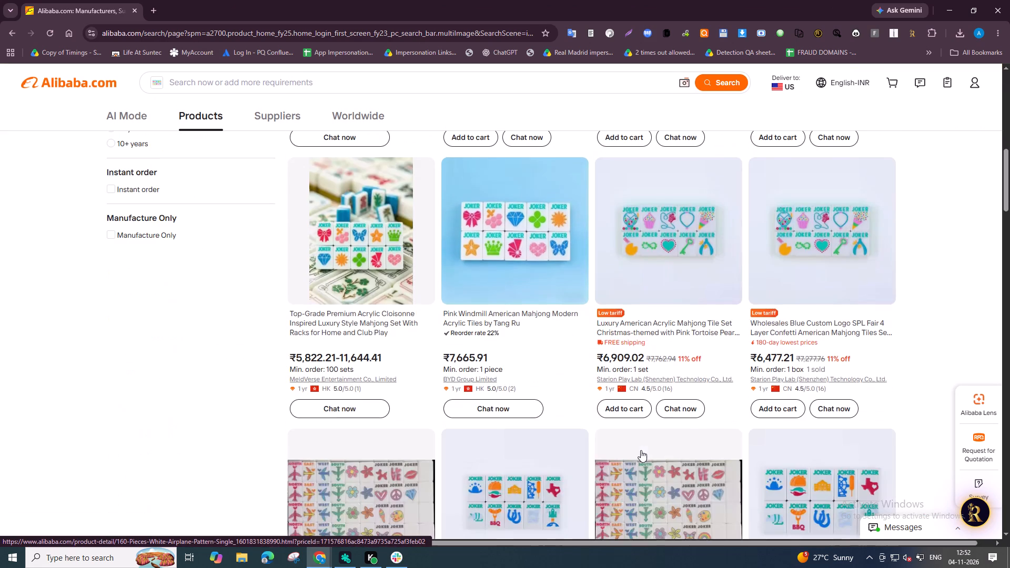
{"action": "scroll", "coordinate": [642, 432], "scroll_direction": "down", "scroll_amount": 7}
{"action": "scroll", "coordinate": [642, 432], "scroll_direction": "up", "scroll_amount": 12}
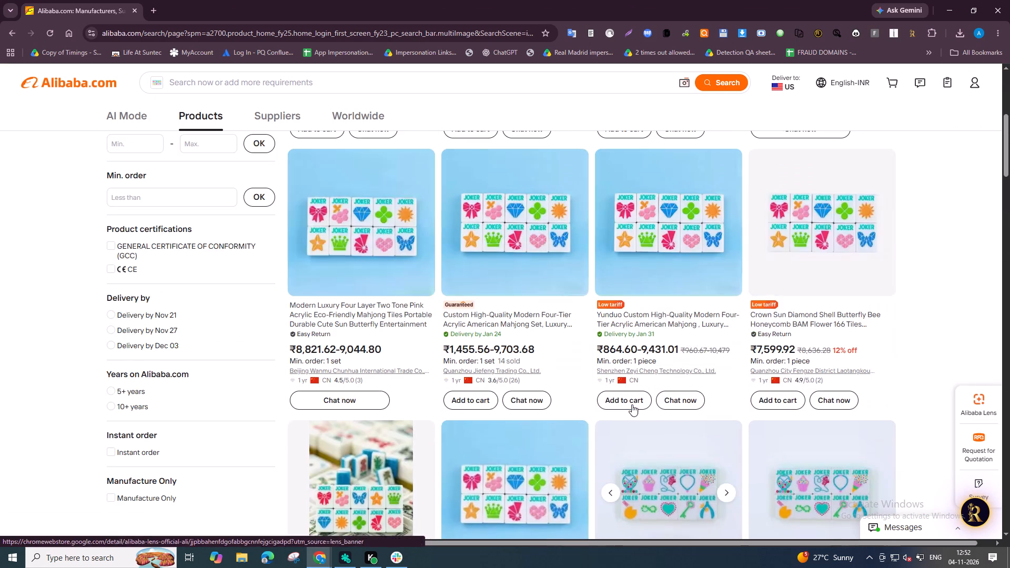
{"action": "scroll", "coordinate": [632, 404], "scroll_direction": "up", "scroll_amount": 12}
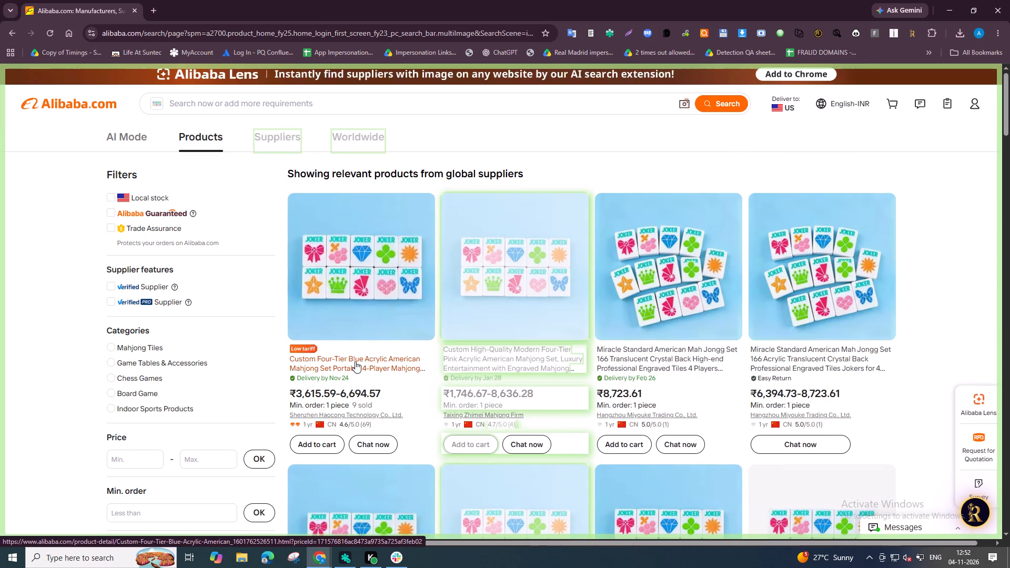
{"action": "right_click", "coordinate": [355, 361]}
{"action": "left_click", "coordinate": [424, 168]}
{"action": "left_click", "coordinate": [277, 0]}
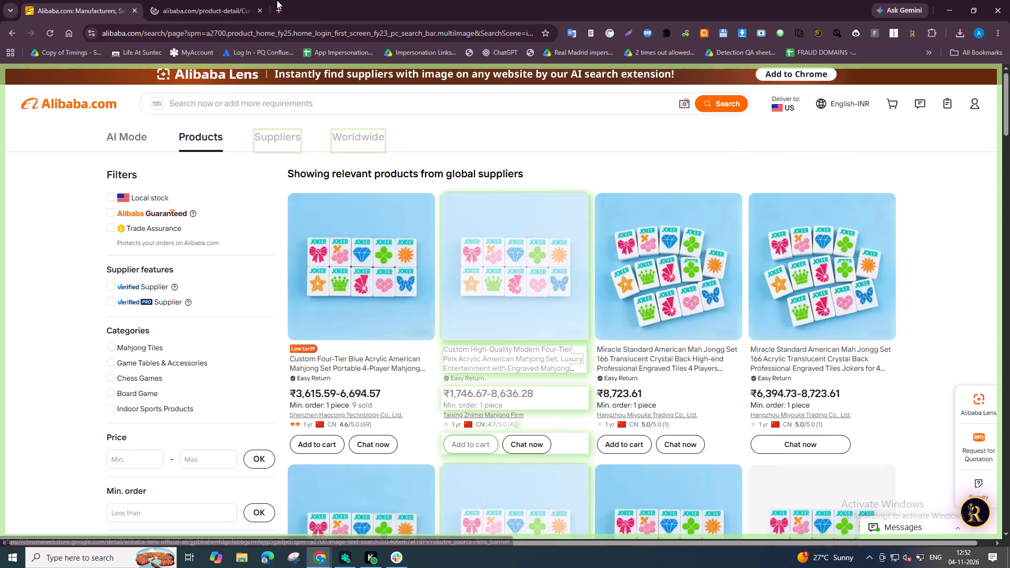
{"action": "left_click", "coordinate": [241, 0]}
{"action": "left_click", "coordinate": [386, 10]}
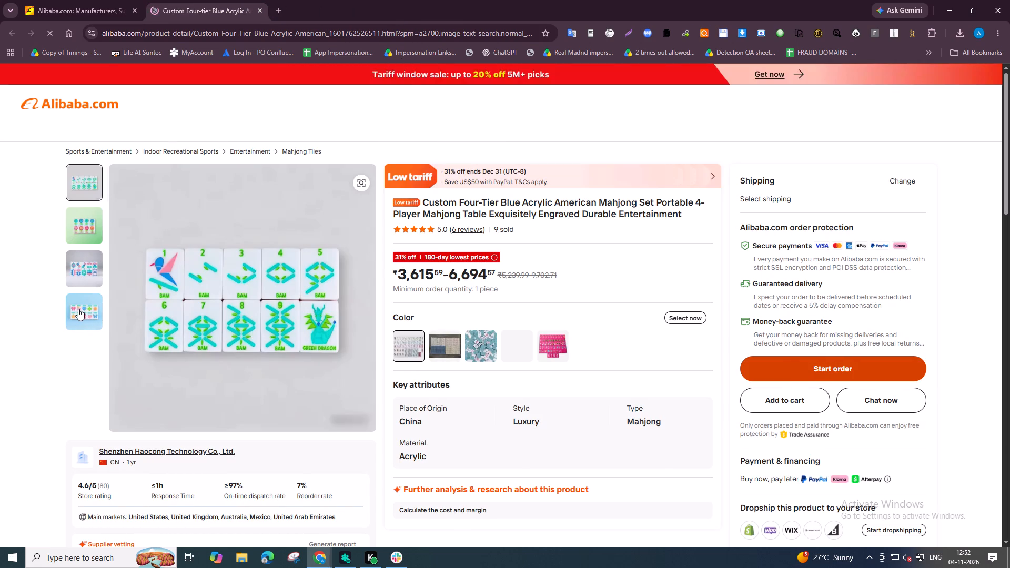
Compare the listing's Bam and Green Dragon tile photo with the full set of official Crystal Confetti Tiles images.
{"action": "key", "text": "alt+Tab"}
{"action": "scroll", "coordinate": [235, 350], "scroll_direction": "down", "scroll_amount": 1}
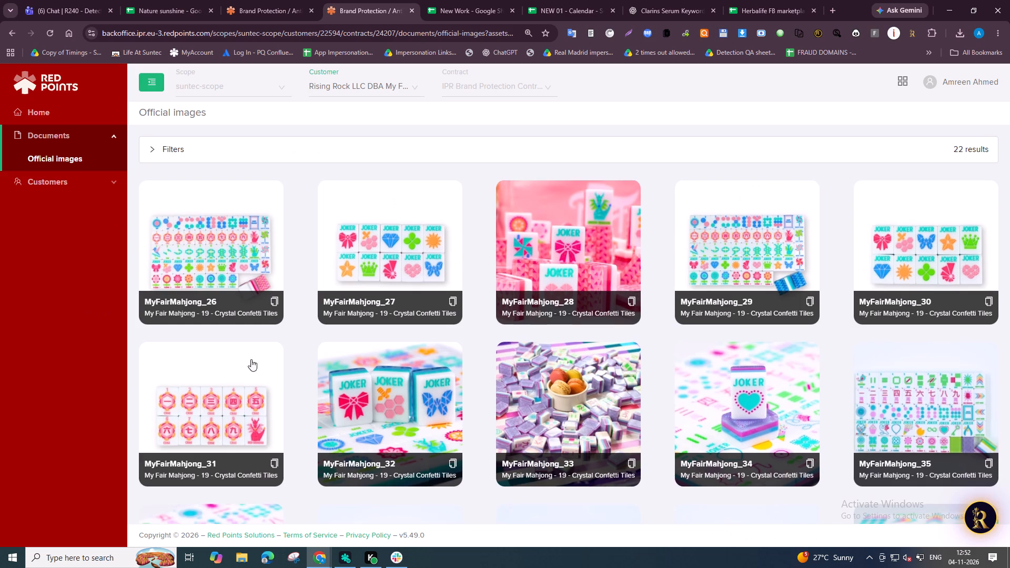
{"action": "scroll", "coordinate": [251, 359], "scroll_direction": "down", "scroll_amount": 3}
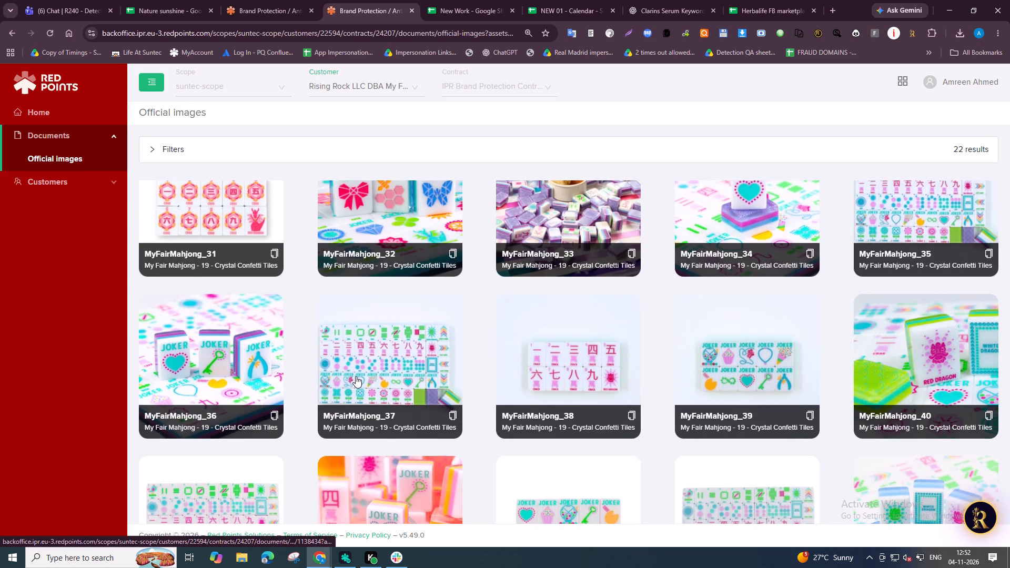
{"action": "scroll", "coordinate": [356, 370], "scroll_direction": "down", "scroll_amount": 6}
{"action": "key", "text": "alt+Tab"}
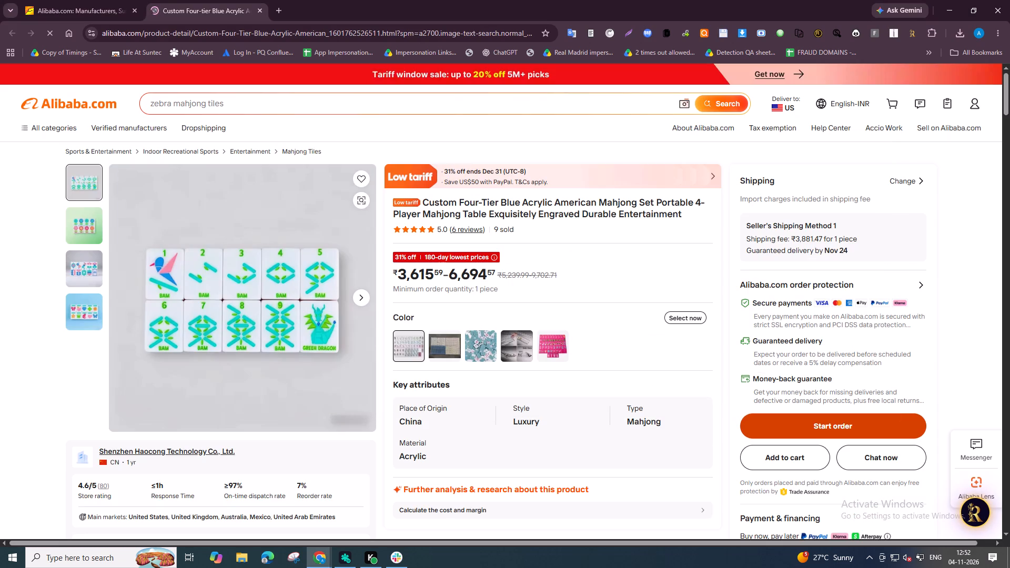
{"action": "key", "text": "alt+Tab"}
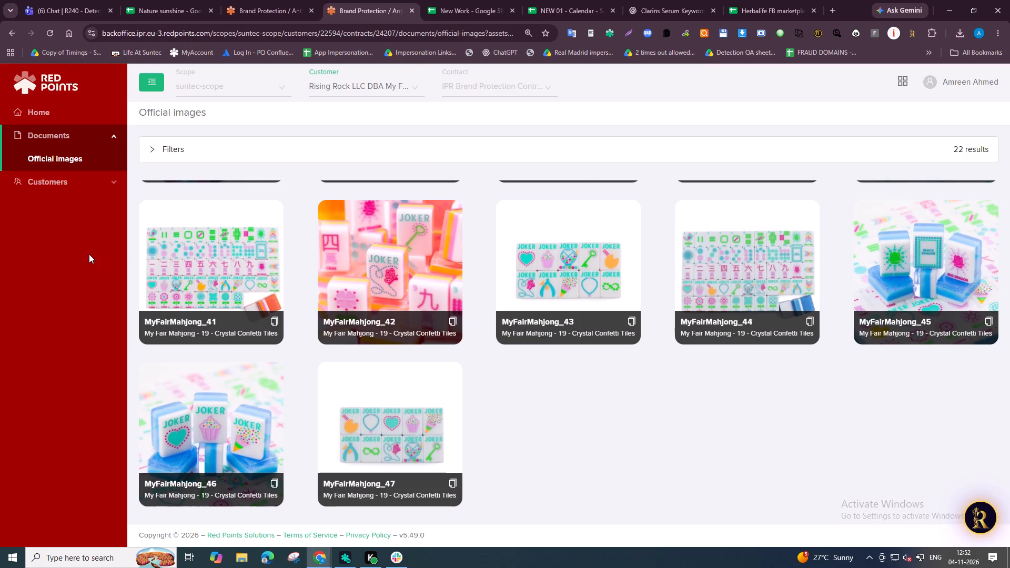
{"action": "scroll", "coordinate": [276, 338], "scroll_direction": "up", "scroll_amount": 4}
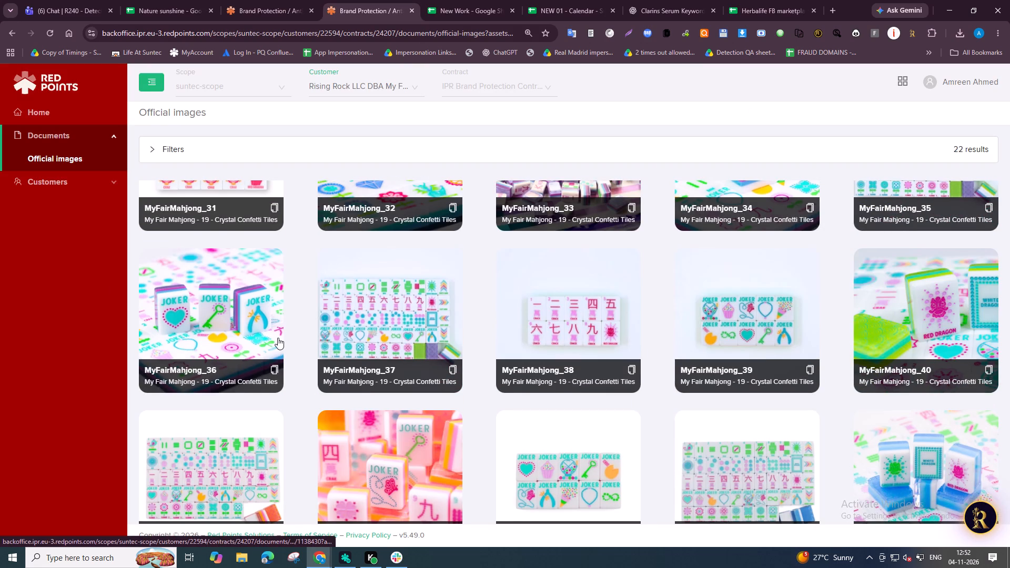
{"action": "scroll", "coordinate": [278, 338], "scroll_direction": "up", "scroll_amount": 7}
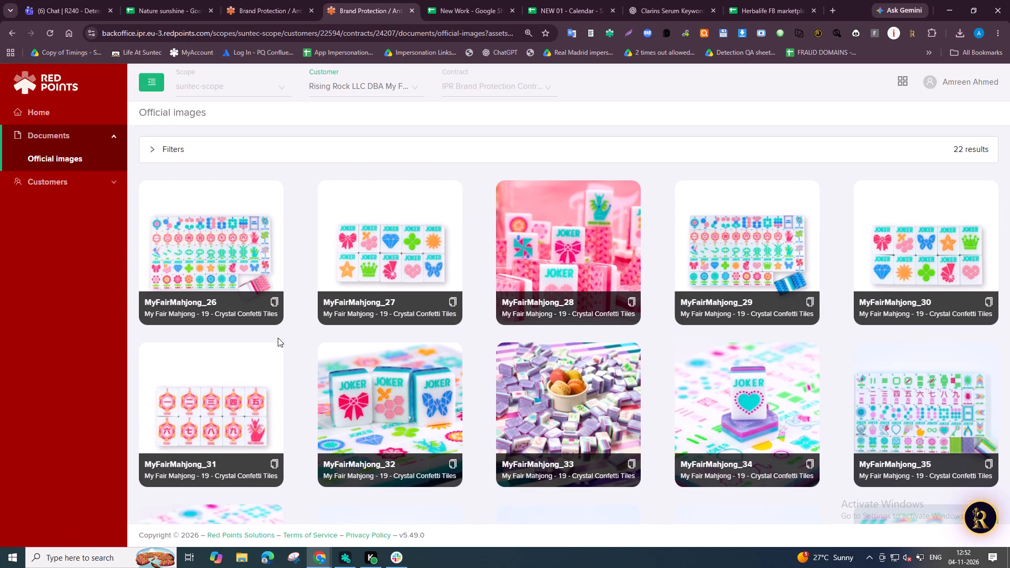
{"action": "key", "text": "alt+Tab"}
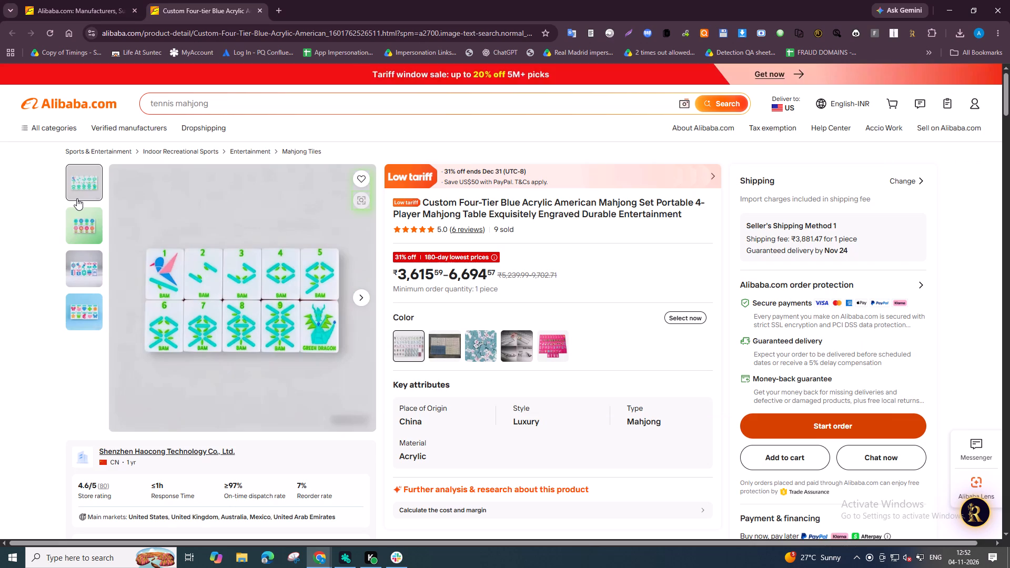
{"action": "key", "text": "alt+Tab"}
{"action": "scroll", "coordinate": [251, 286], "scroll_direction": "down", "scroll_amount": 2}
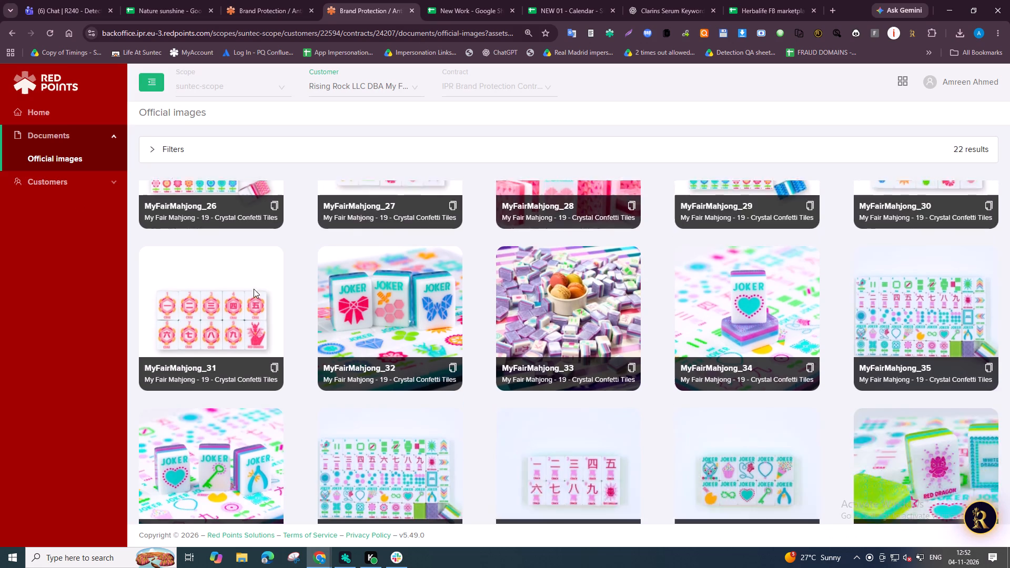
{"action": "scroll", "coordinate": [254, 289], "scroll_direction": "down", "scroll_amount": 6}
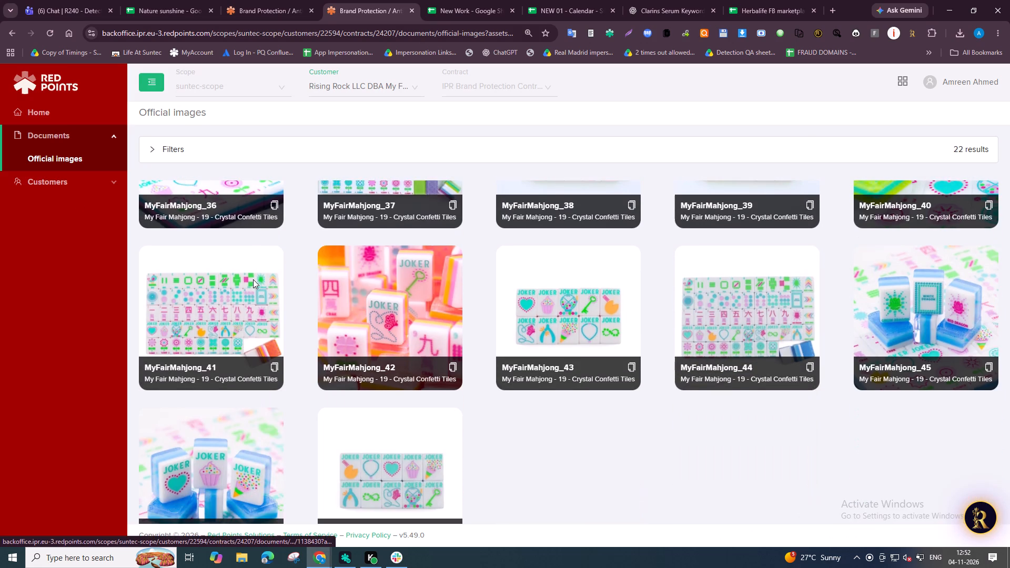
{"action": "scroll", "coordinate": [251, 279], "scroll_direction": "down", "scroll_amount": 3}
{"action": "key", "text": "alt+Tab"}
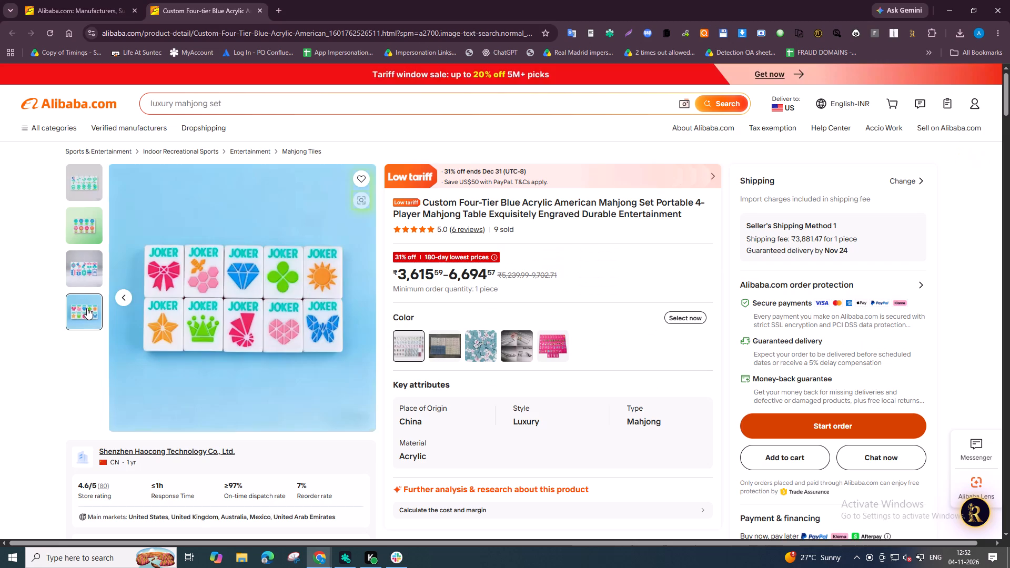
Compare the listing's Joker tile photo with the official Crystal Confetti Tiles images.
{"action": "key", "text": "alt+Tab"}
{"action": "scroll", "coordinate": [447, 400], "scroll_direction": "up", "scroll_amount": 2}
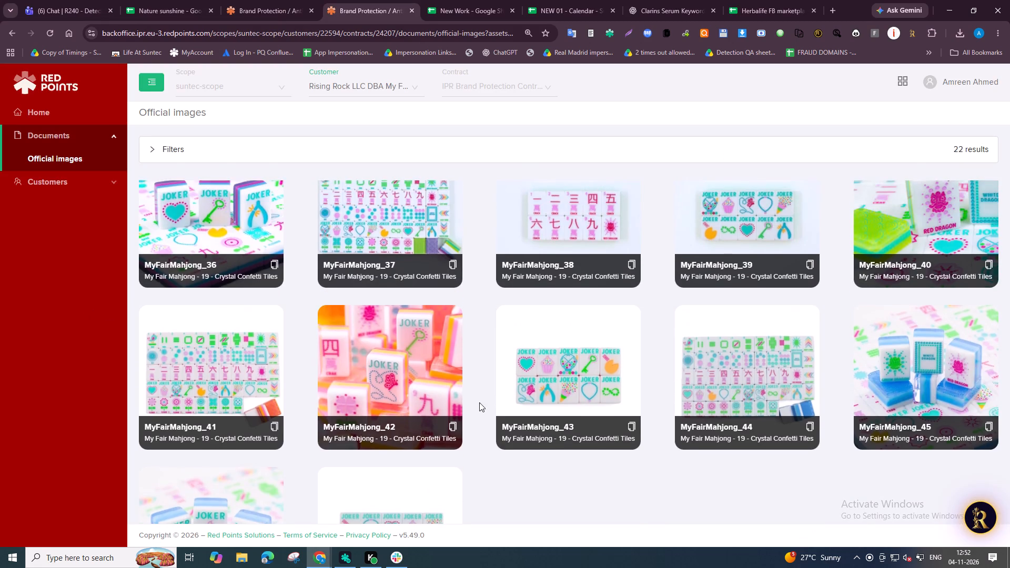
{"action": "scroll", "coordinate": [479, 402], "scroll_direction": "up", "scroll_amount": 11}
{"action": "key", "text": "alt+Tab"}
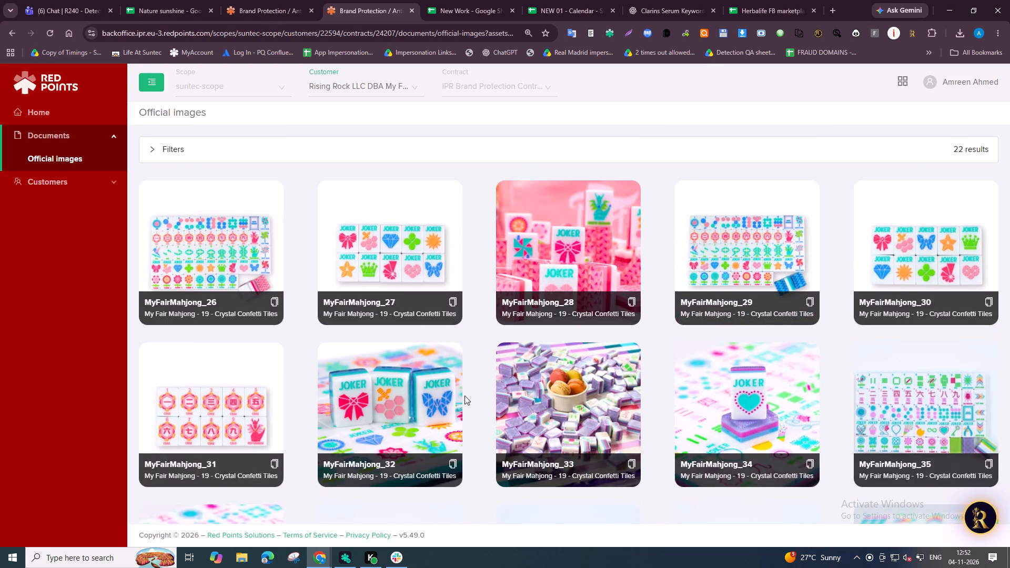
{"action": "key", "text": "alt+Tab"}
Return from the MyFairMahjong_27 official image to Alibaba and close the "Custom Four-Tier Blue Acrylic American Mahjong Set" listing.
{"action": "left_click", "coordinate": [408, 271]}
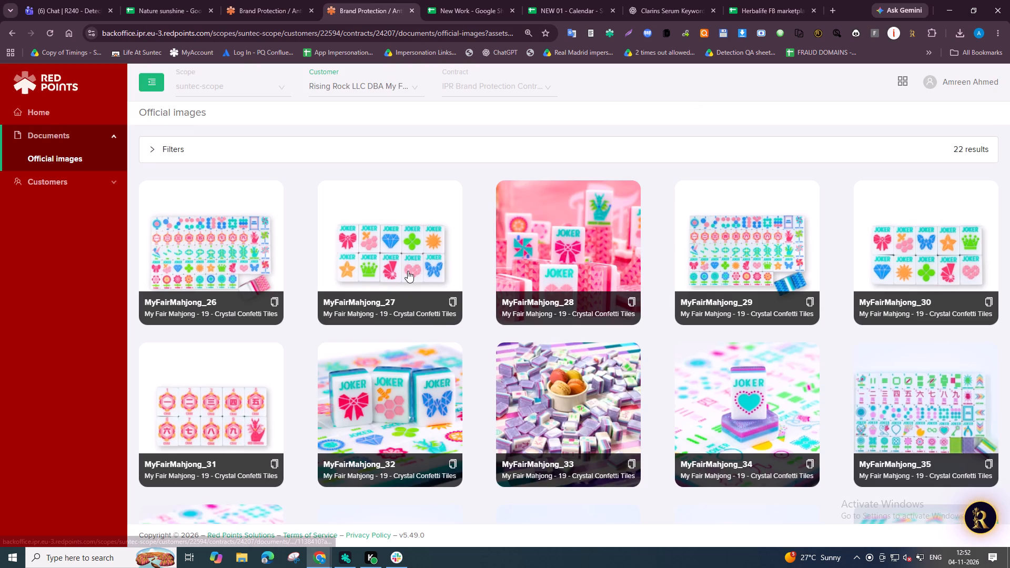
{"action": "key", "text": "alt+Tab"}
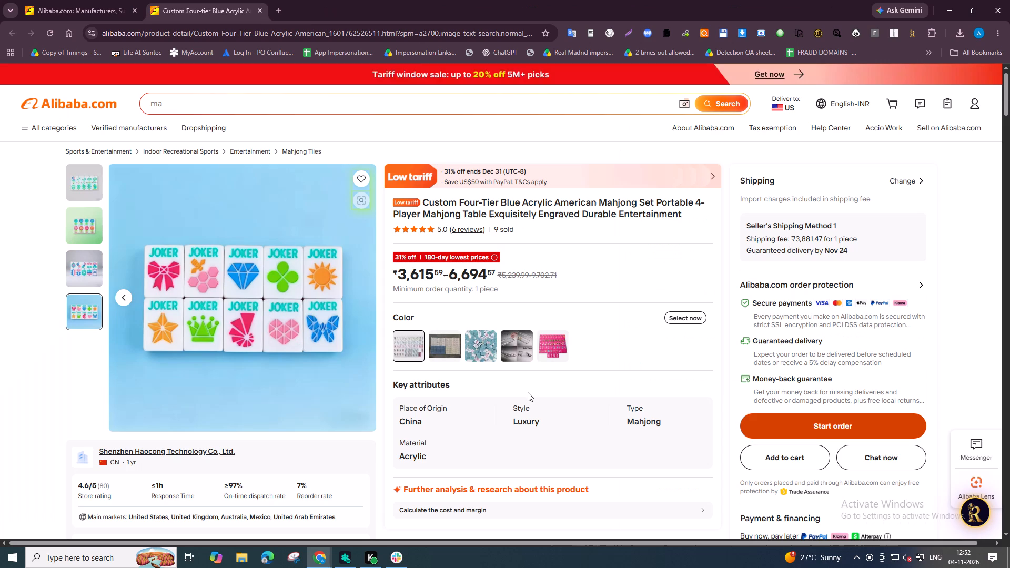
{"action": "key", "text": "ctrl+w"}
Open the "Crown Sun Diamond Shell Butterfly Bee Honeycomb BAM Flower" listing from the Alibaba results in a new tab.
{"action": "scroll", "coordinate": [735, 301], "scroll_direction": "down", "scroll_amount": 5}
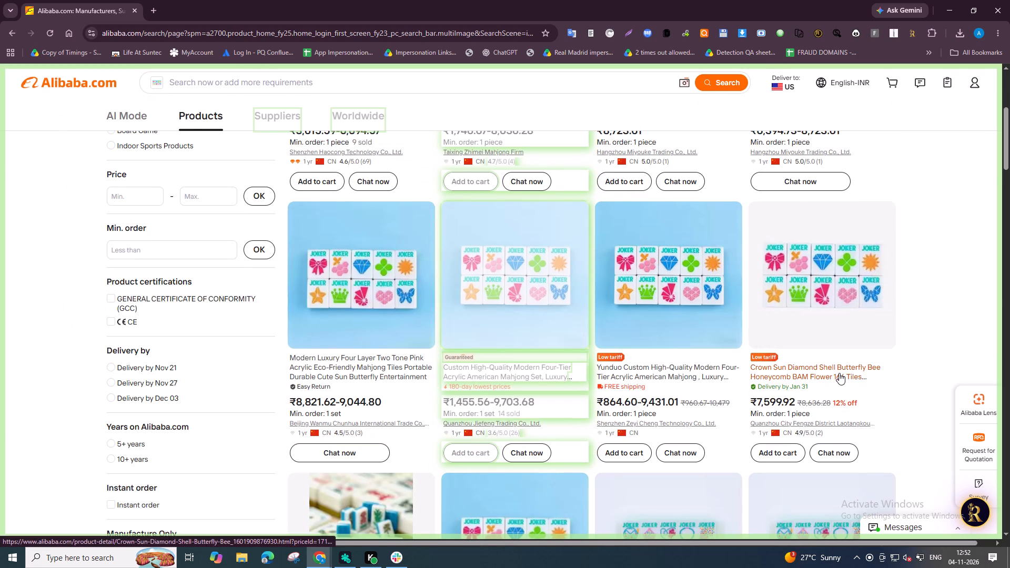
{"action": "right_click", "coordinate": [839, 373]}
{"action": "left_click", "coordinate": [901, 185]}
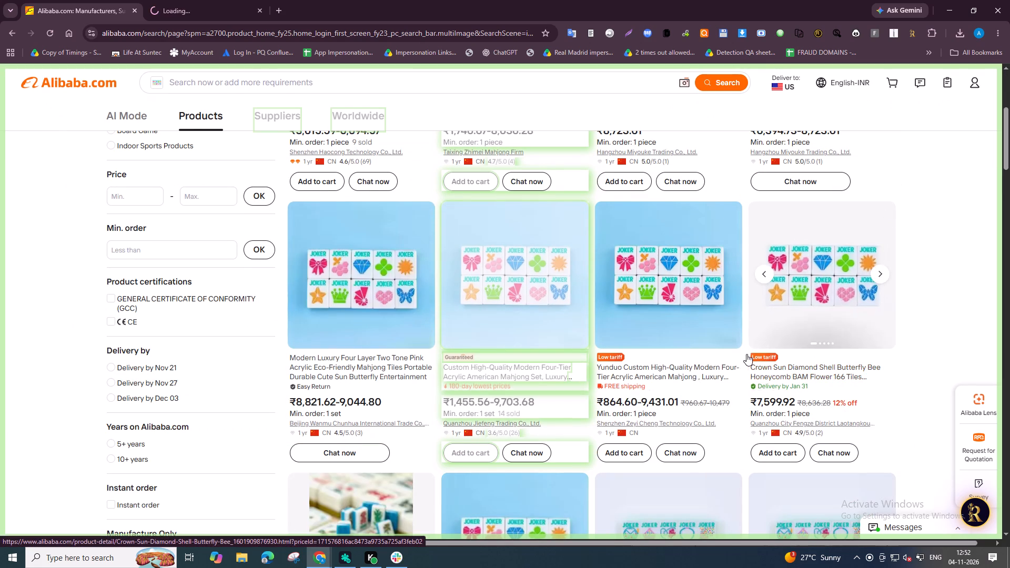
Compare further Alibaba image search results with the first official Crystal Confetti Tiles images in the Red Points back office.
{"action": "scroll", "coordinate": [740, 361], "scroll_direction": "down", "scroll_amount": 5}
{"action": "scroll", "coordinate": [533, 398], "scroll_direction": "down", "scroll_amount": 4}
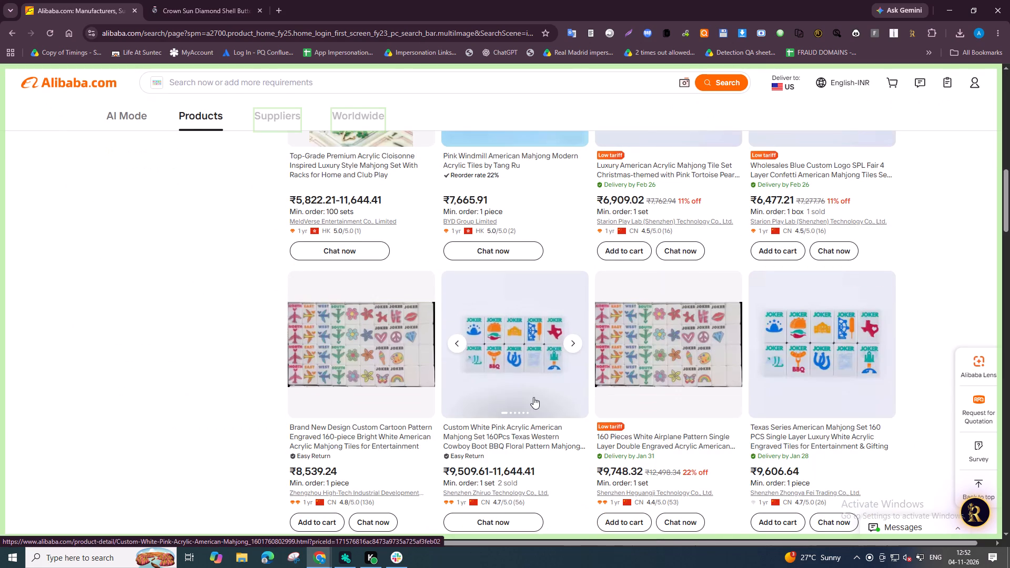
{"action": "scroll", "coordinate": [533, 397], "scroll_direction": "down", "scroll_amount": 4}
{"action": "scroll", "coordinate": [533, 397], "scroll_direction": "up", "scroll_amount": 2}
{"action": "key", "text": "alt+Tab"}
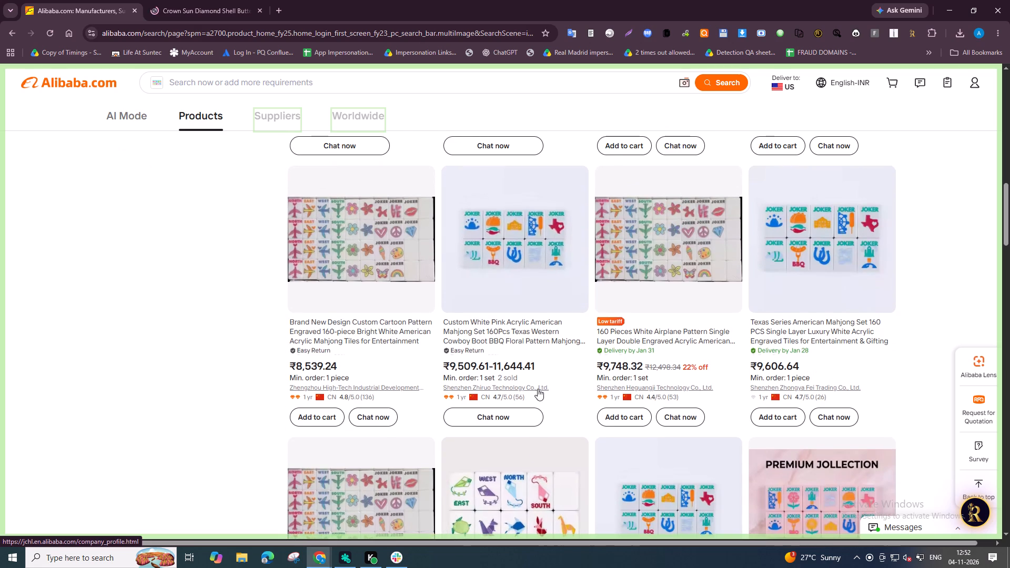
{"action": "left_click", "coordinate": [981, 92]}
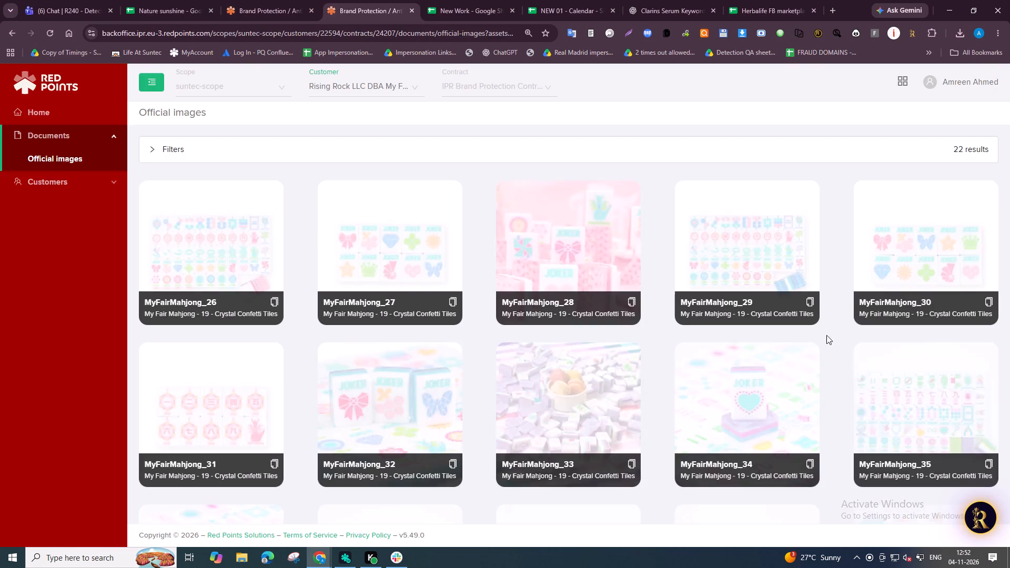
{"action": "scroll", "coordinate": [670, 378], "scroll_direction": "up", "scroll_amount": 5}
{"action": "key", "text": "alt+Tab"}
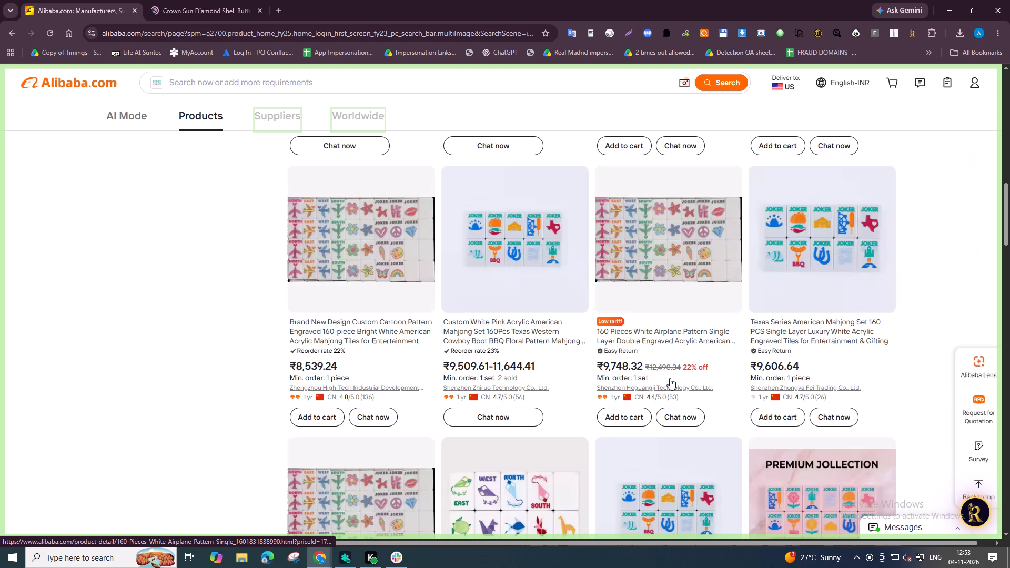
Review the official Crystal Confetti Tiles images through MyFairMahjong_47 to check the designs to match.
{"action": "key", "text": "alt+Tab"}
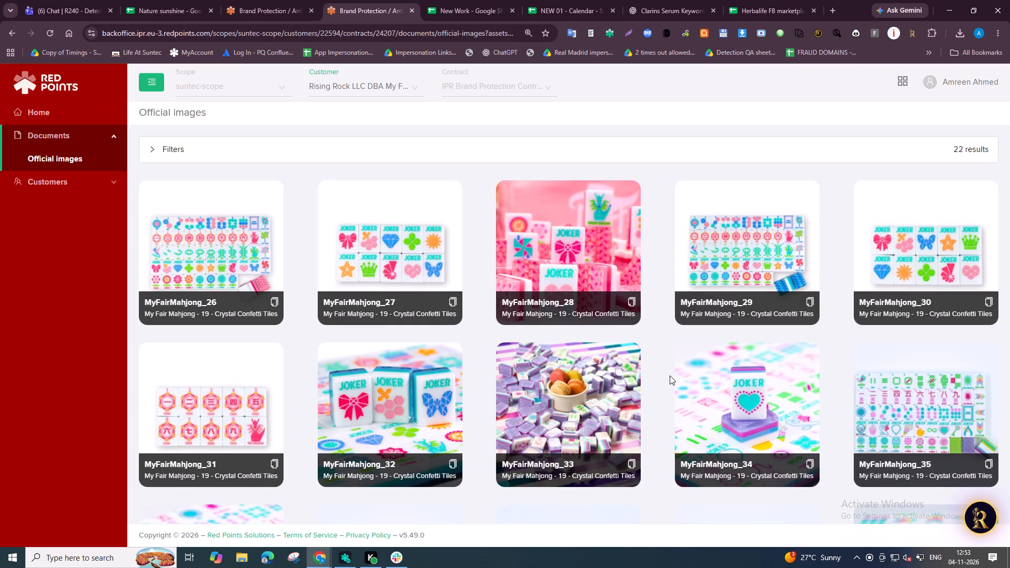
{"action": "scroll", "coordinate": [670, 376], "scroll_direction": "down", "scroll_amount": 6}
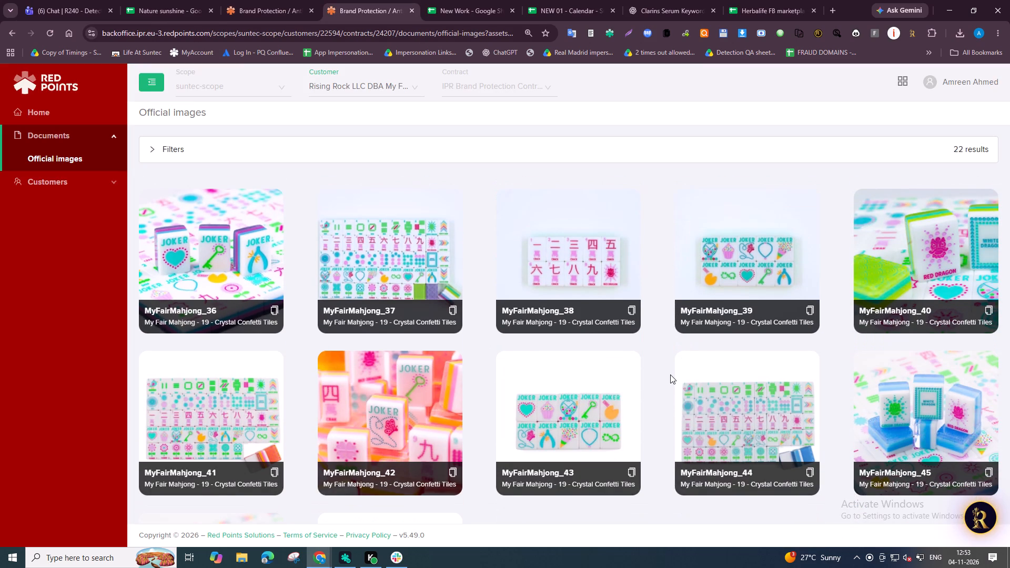
{"action": "scroll", "coordinate": [670, 374], "scroll_direction": "down", "scroll_amount": 4}
{"action": "scroll", "coordinate": [671, 372], "scroll_direction": "up", "scroll_amount": 1}
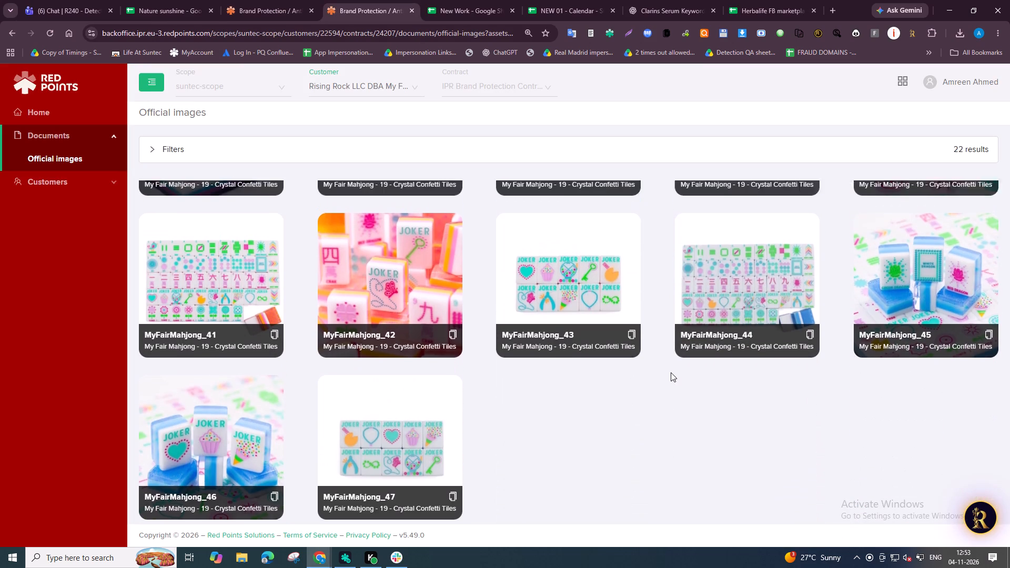
{"action": "scroll", "coordinate": [671, 372], "scroll_direction": "up", "scroll_amount": 2}
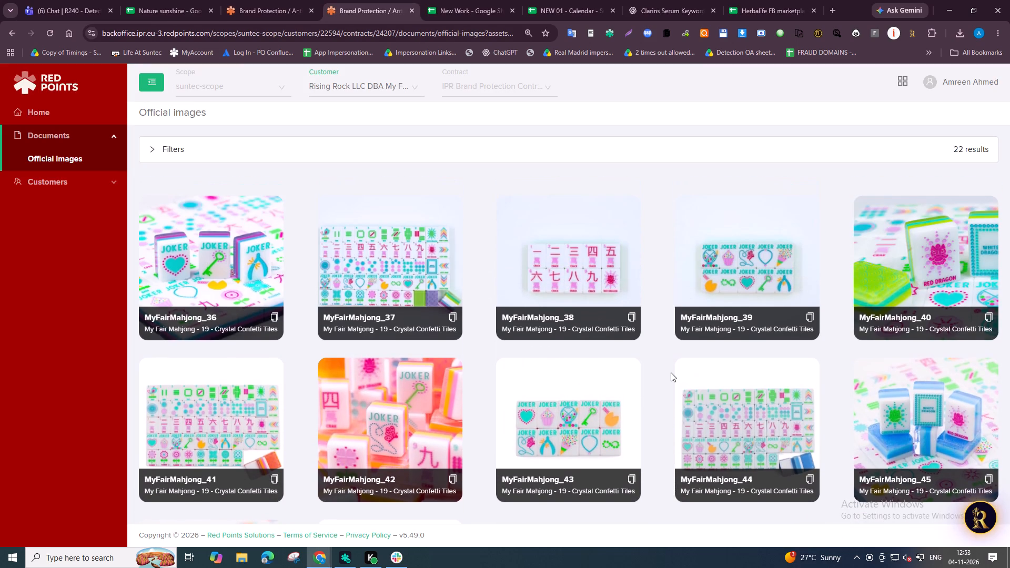
{"action": "scroll", "coordinate": [671, 372], "scroll_direction": "up", "scroll_amount": 4}
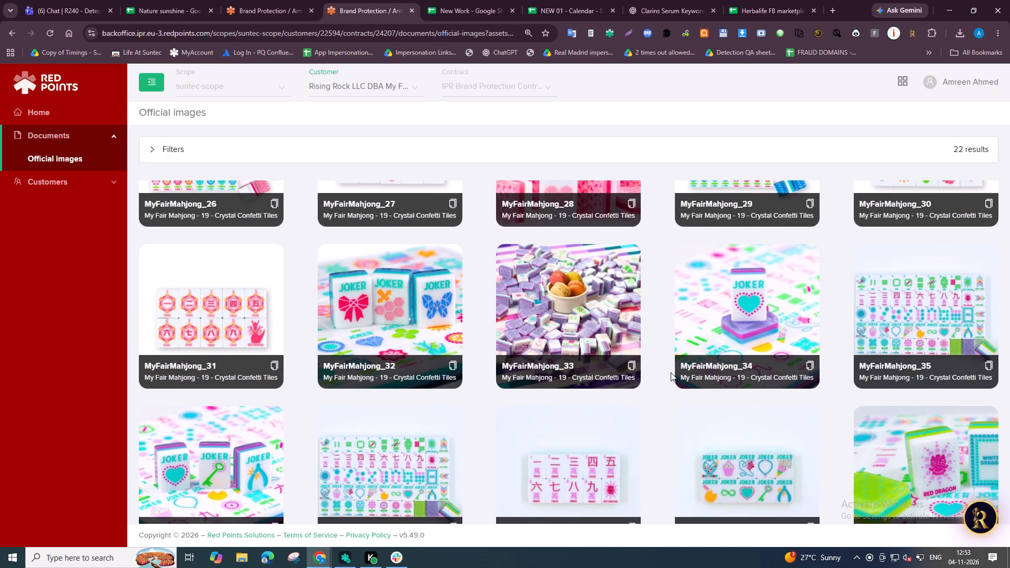
Find the "USA Stock Acrylic Engraved 4 Layer 160" listing further down the Alibaba results and open it in a new tab.
{"action": "key", "text": "alt+Tab"}
{"action": "scroll", "coordinate": [676, 376], "scroll_direction": "down", "scroll_amount": 12}
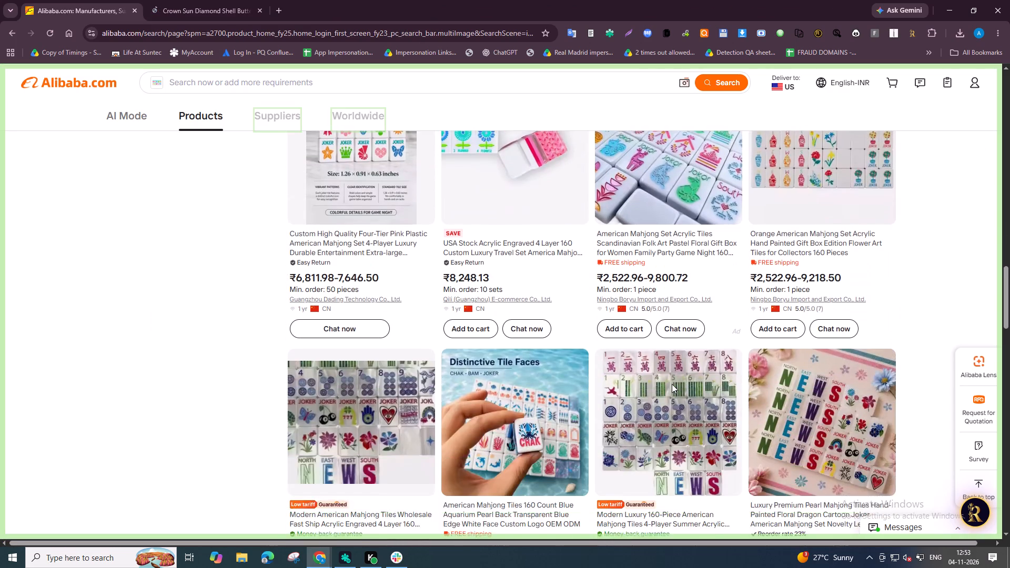
{"action": "scroll", "coordinate": [672, 384], "scroll_direction": "up", "scroll_amount": 2}
{"action": "right_click", "coordinate": [553, 347]}
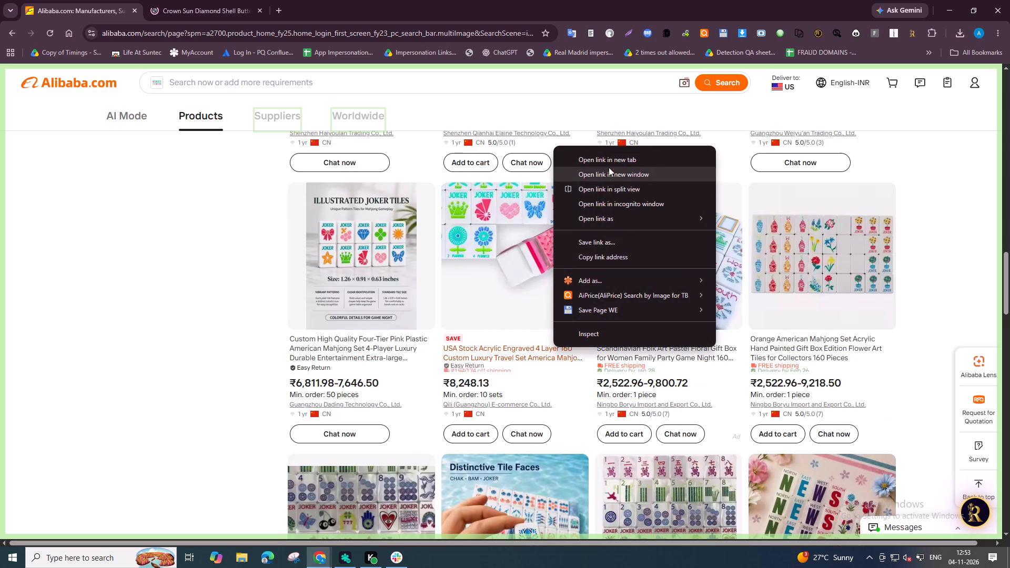
{"action": "left_click", "coordinate": [607, 160]}
Examine the remaining Alibaba image search results for more tile sets resembling the Crystal Confetti Tiles.
{"action": "scroll", "coordinate": [613, 329], "scroll_direction": "down", "scroll_amount": 4}
{"action": "scroll", "coordinate": [604, 350], "scroll_direction": "up", "scroll_amount": 3}
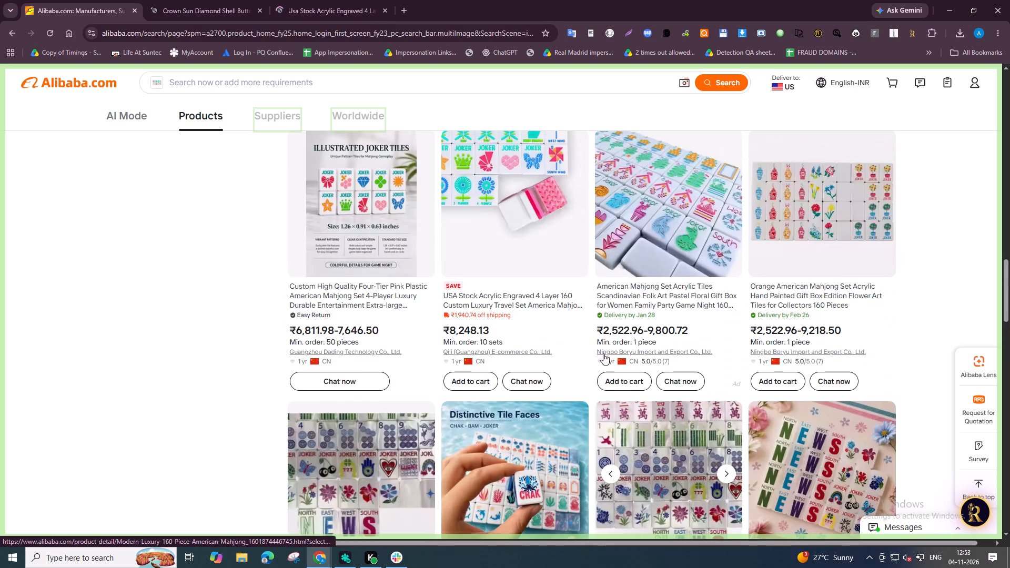
{"action": "scroll", "coordinate": [604, 354], "scroll_direction": "down", "scroll_amount": 13}
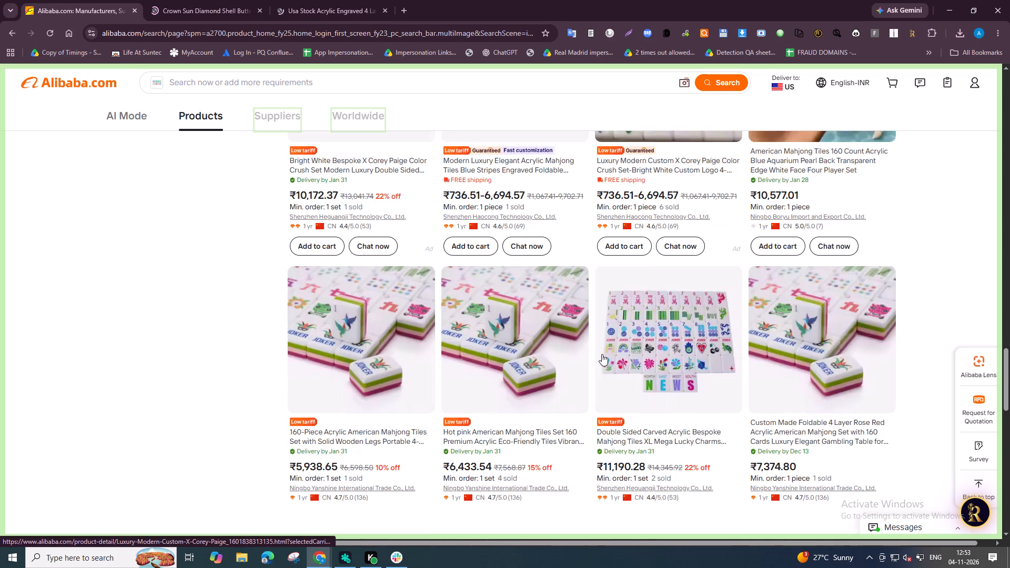
{"action": "scroll", "coordinate": [602, 354], "scroll_direction": "down", "scroll_amount": 18}
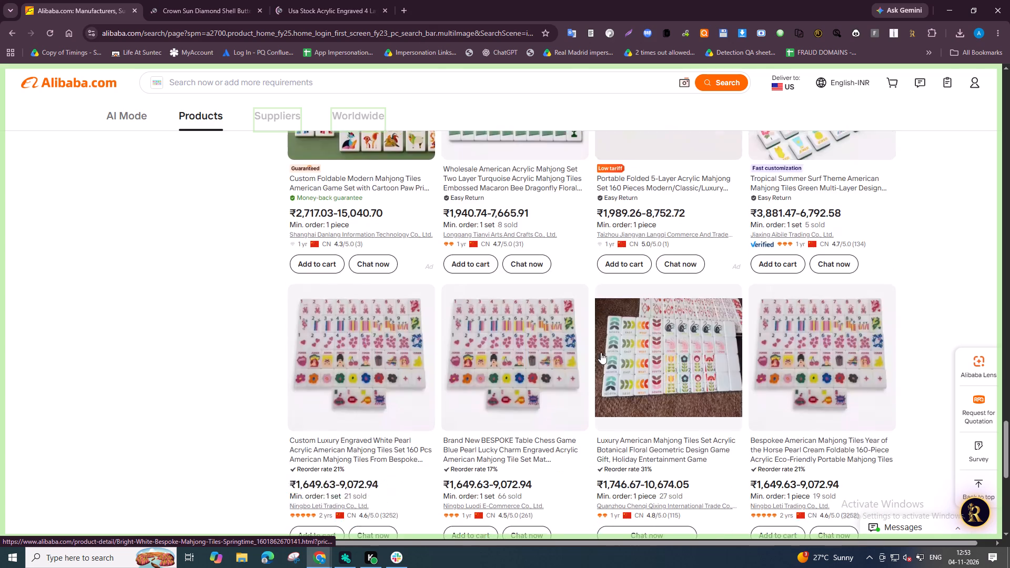
{"action": "scroll", "coordinate": [601, 352], "scroll_direction": "down", "scroll_amount": 4}
{"action": "left_click", "coordinate": [564, 224]}
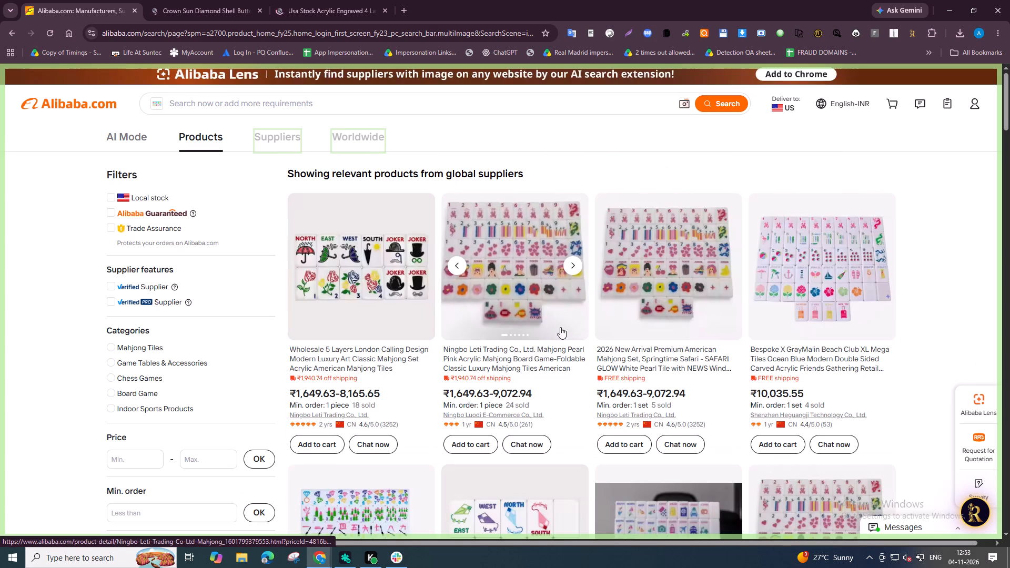
Examine the Alibaba image search results again from the top for tile sets resembling the Crystal Confetti Tiles.
{"action": "scroll", "coordinate": [579, 351], "scroll_direction": "down", "scroll_amount": 12}
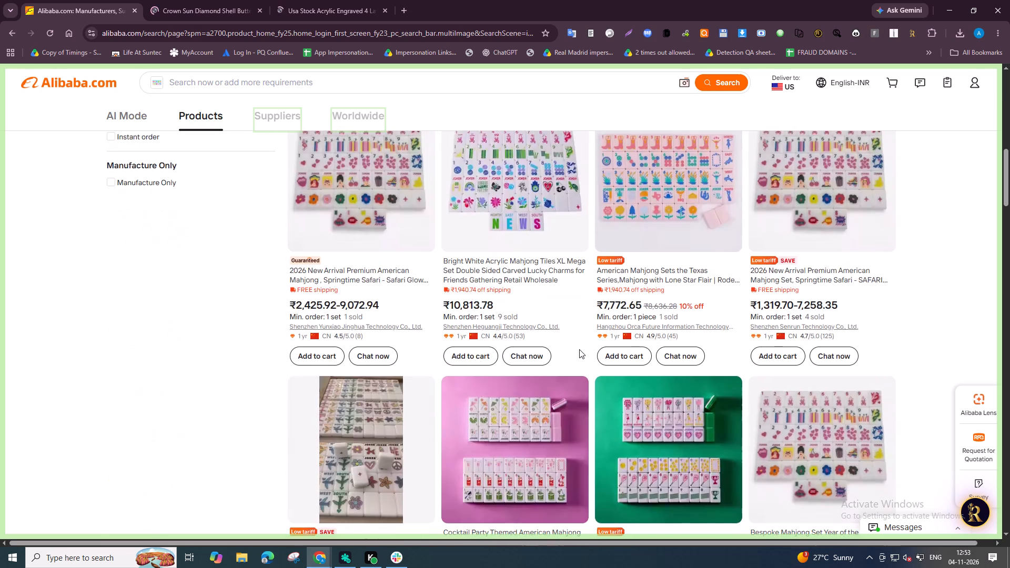
{"action": "scroll", "coordinate": [579, 349], "scroll_direction": "down", "scroll_amount": 19}
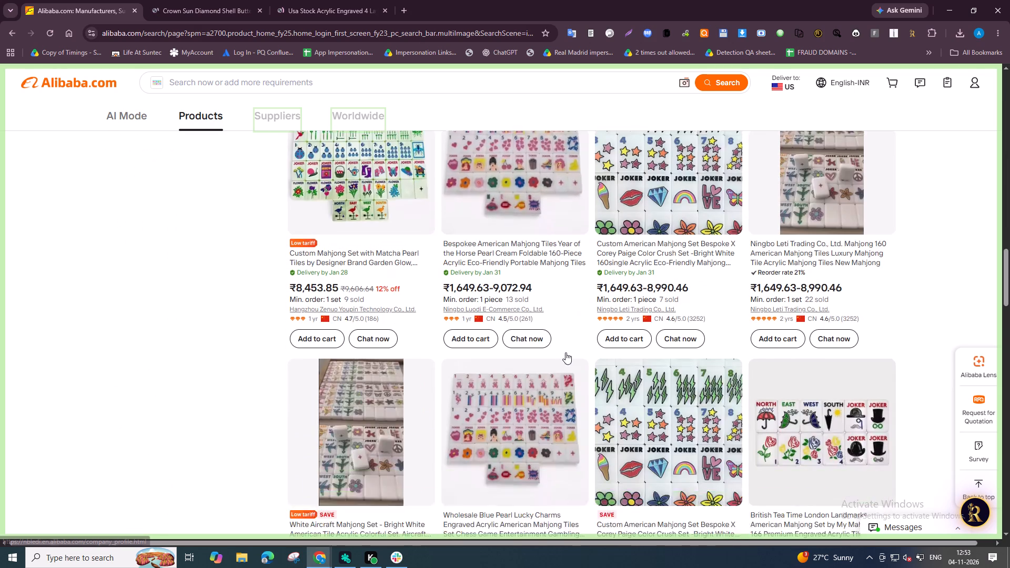
{"action": "scroll", "coordinate": [563, 347], "scroll_direction": "down", "scroll_amount": 7}
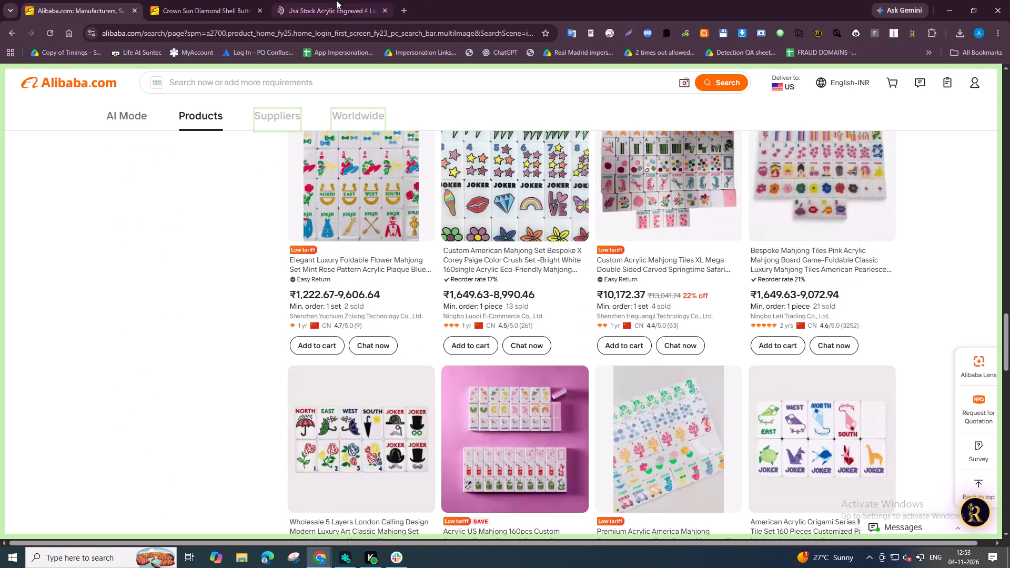
Copy the URL of the Crown Sun Diamond Shell Butterfly listing into Links cell C29407 of the New Work spreadsheet, below the last entries.
{"action": "left_click", "coordinate": [249, 0]}
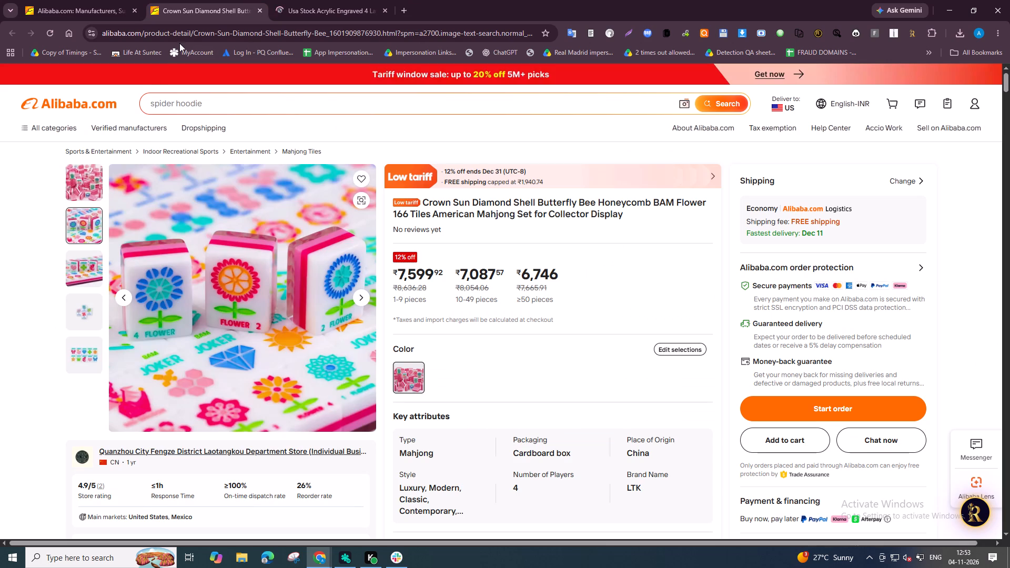
{"action": "left_click", "coordinate": [183, 35]}
{"action": "key", "text": "ctrl+a"}
{"action": "key", "text": "ctrl+c"}
{"action": "key", "text": "ctrl+c"}
{"action": "key", "text": "alt+Tab"}
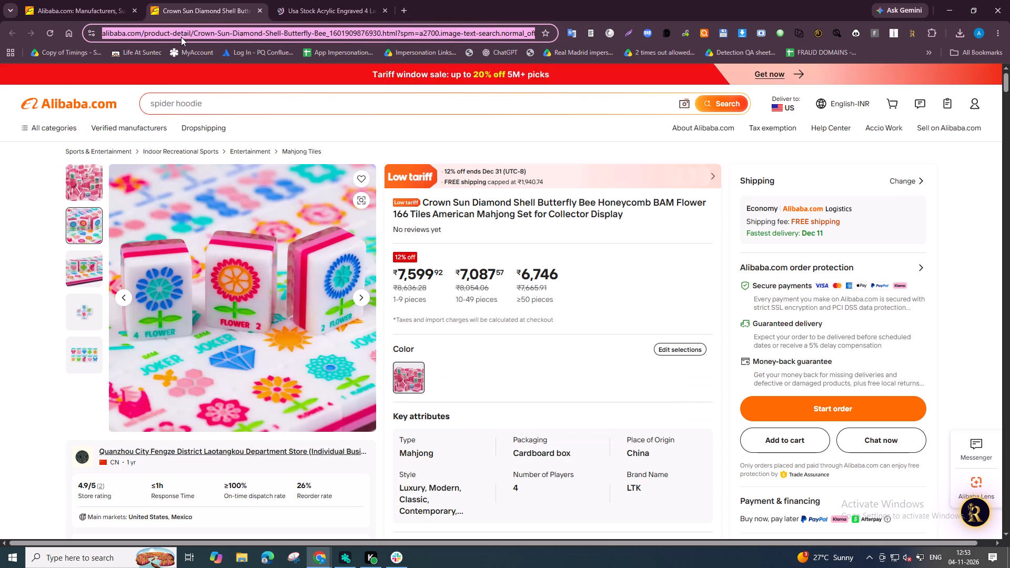
{"action": "left_click", "coordinate": [457, 0]}
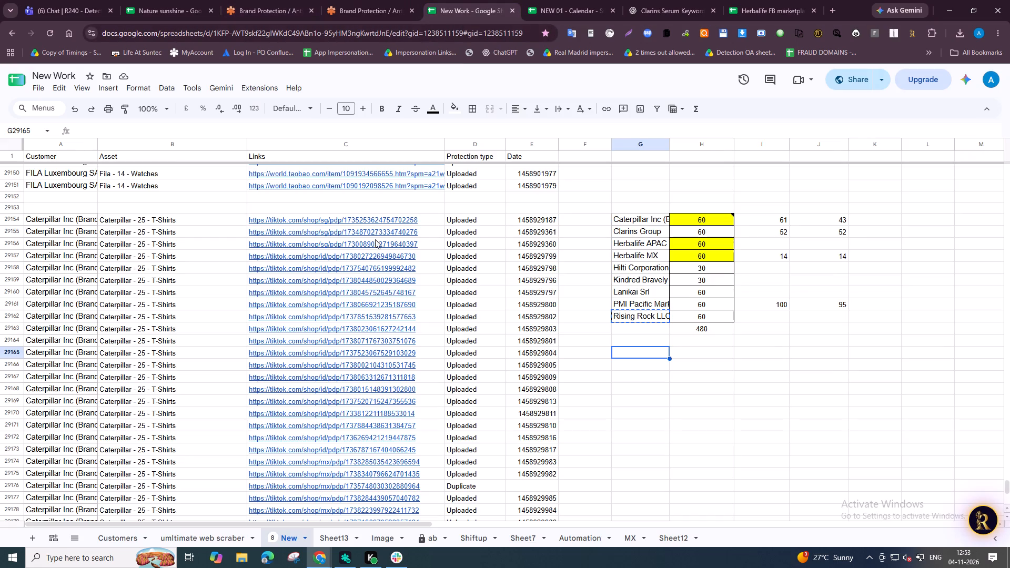
{"action": "left_click", "coordinate": [353, 369]}
{"action": "key", "text": "ctrl+End"}
{"action": "key", "text": "ctrl+Left"}
{"action": "key", "text": "ctrl+Left"}
{"action": "key", "text": "ctrl+Up"}
{"action": "key", "text": "Down"}
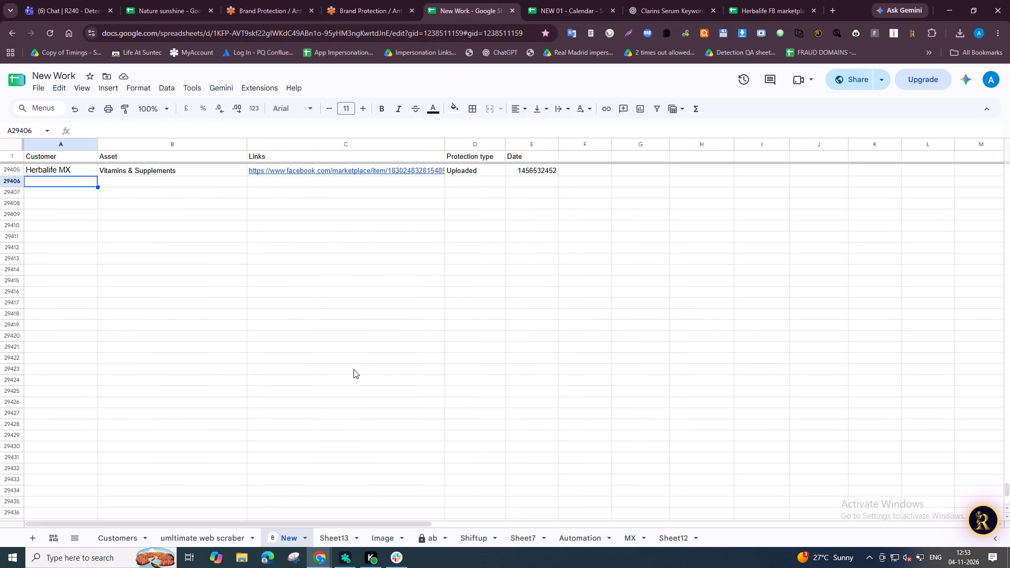
{"action": "key", "text": "Right"}
{"action": "key", "text": "Right"}
{"action": "key", "text": "Down"}
{"action": "key", "text": "ctrl+v"}
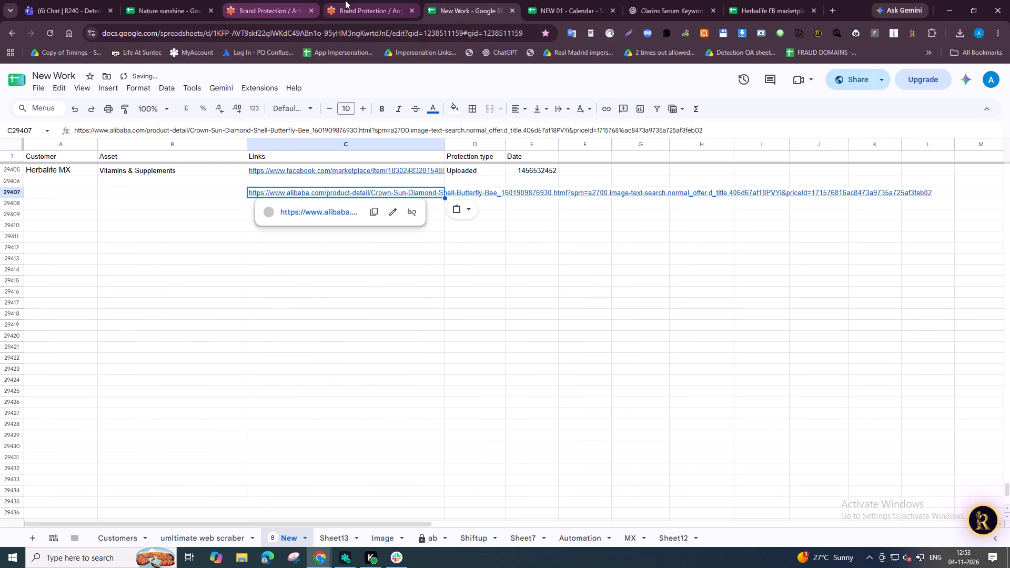
Expand the filters on the Red Points official images page to check the asset name applied to the Crystal Confetti Tiles images.
{"action": "left_click", "coordinate": [347, 0]}
{"action": "left_click", "coordinate": [185, 293]}
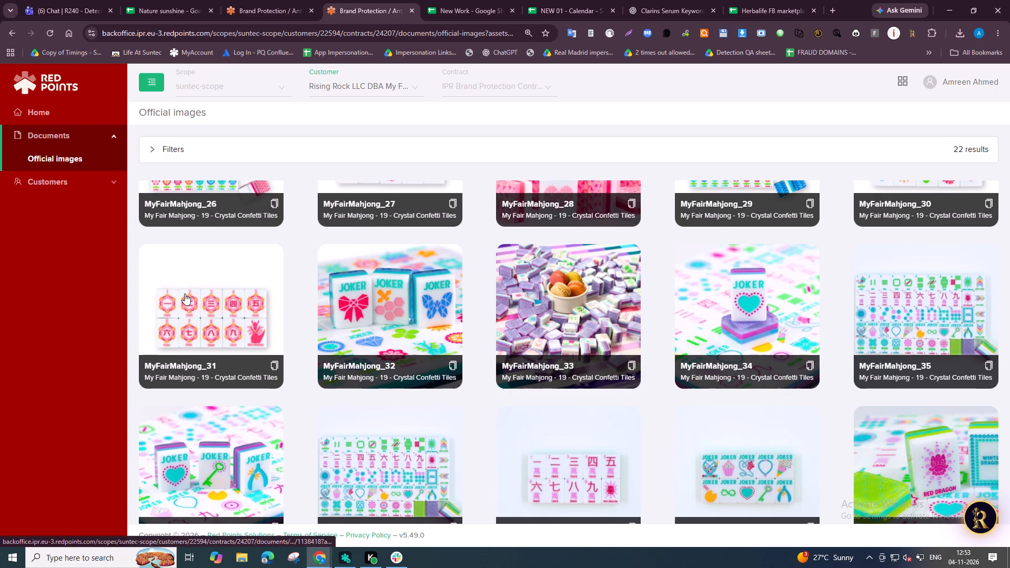
{"action": "left_click", "coordinate": [985, 97]}
{"action": "scroll", "coordinate": [474, 357], "scroll_direction": "up", "scroll_amount": 3}
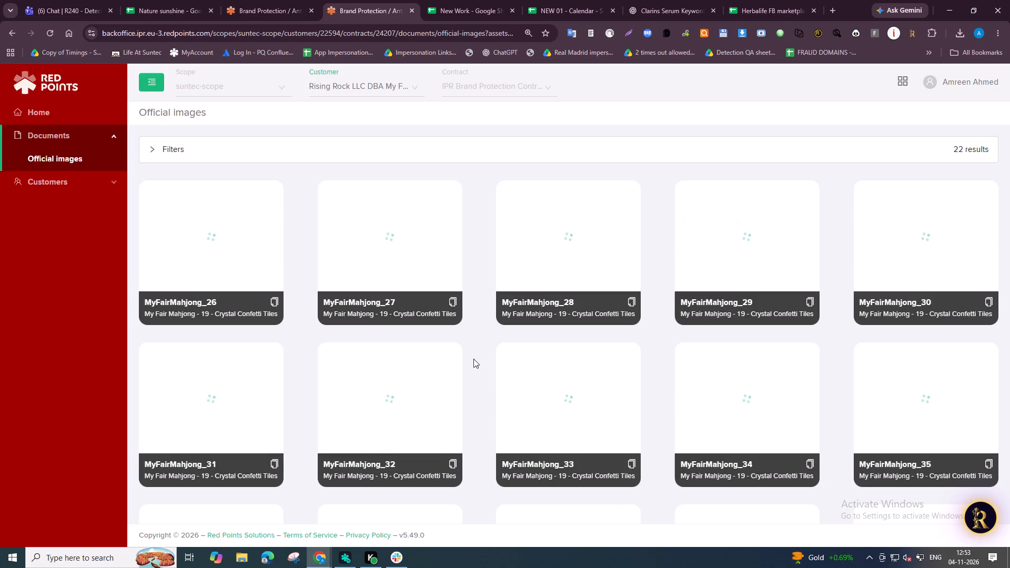
{"action": "scroll", "coordinate": [473, 359], "scroll_direction": "up", "scroll_amount": 9}
{"action": "left_click", "coordinate": [216, 152]}
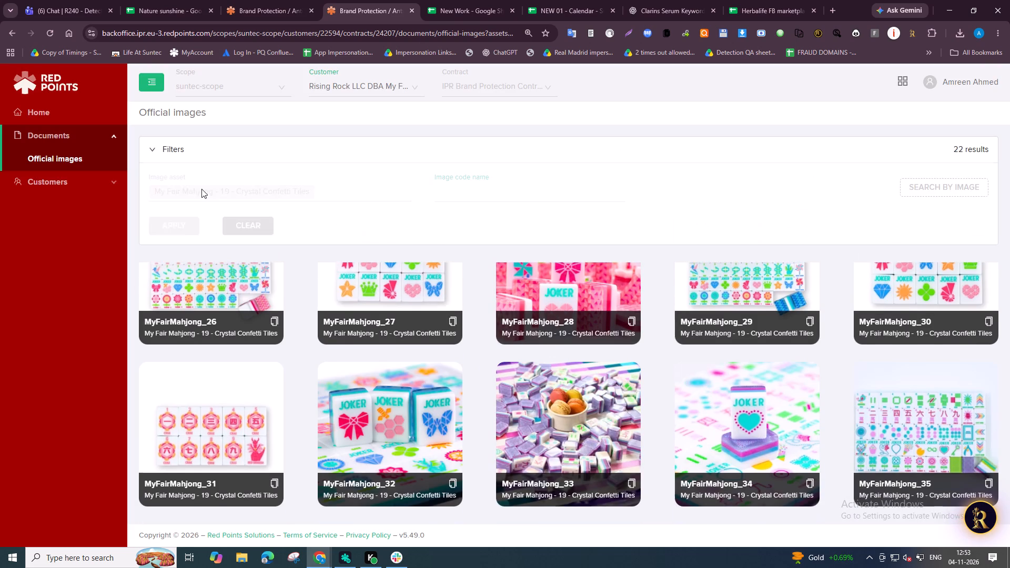
{"action": "left_click", "coordinate": [199, 190], "text": "alt"}
On the Red Points New Incident page, clear the previous detection link and switch the customer to Rising Rock LLC.
{"action": "left_click", "coordinate": [240, 0]}
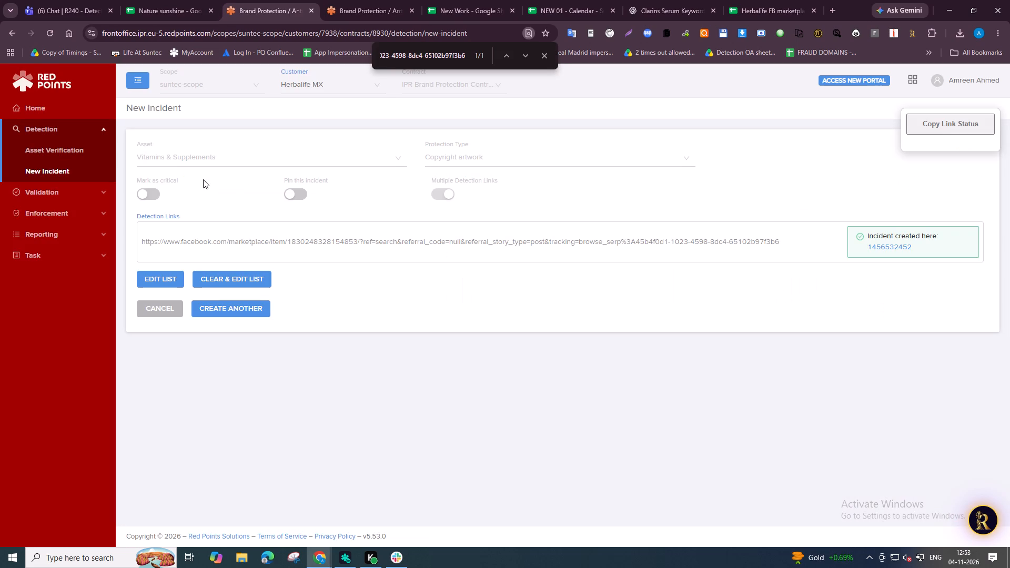
{"action": "left_click", "coordinate": [217, 285]}
{"action": "left_click", "coordinate": [311, 91]}
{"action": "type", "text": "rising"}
{"action": "left_click", "coordinate": [340, 103]}
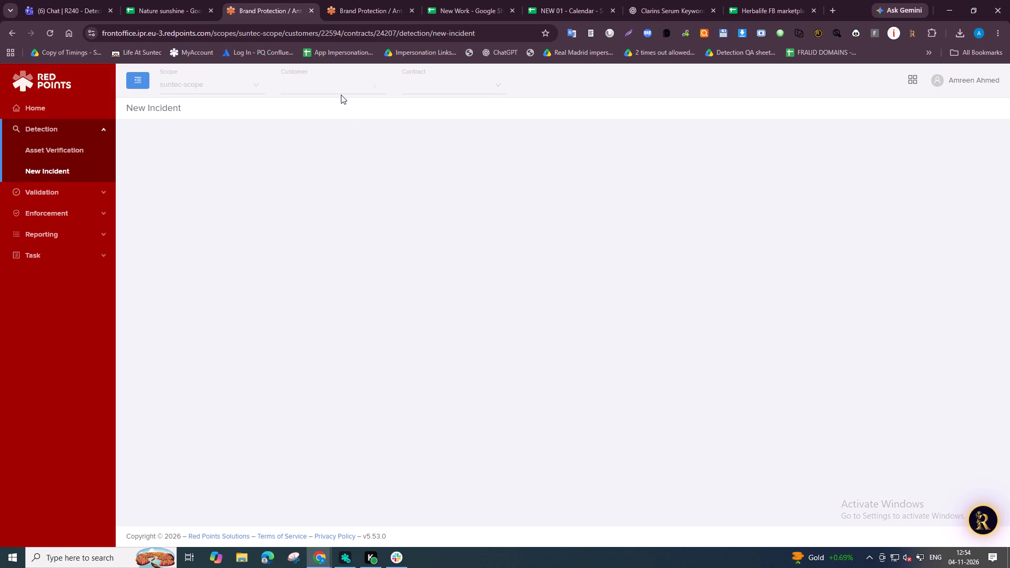
Set the new incident's asset to "My Fair Mahjong - 19 - Crystal Confetti Tiles", protection type to Copyright, and enable multiple detection links.
{"action": "left_click", "coordinate": [212, 167]}
{"action": "left_click", "coordinate": [211, 159]}
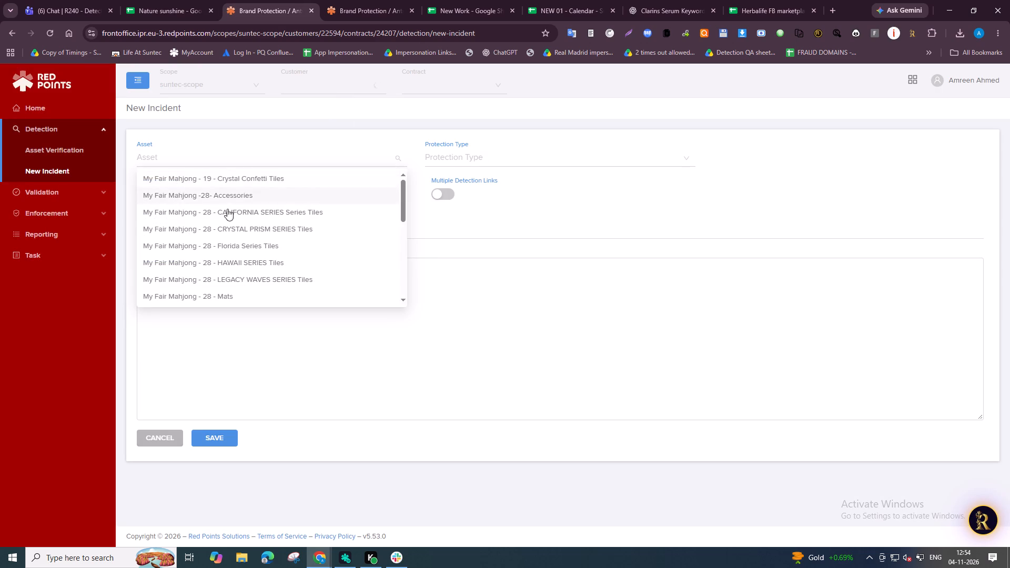
{"action": "left_click", "coordinate": [289, 175]}
{"action": "left_click", "coordinate": [512, 161]}
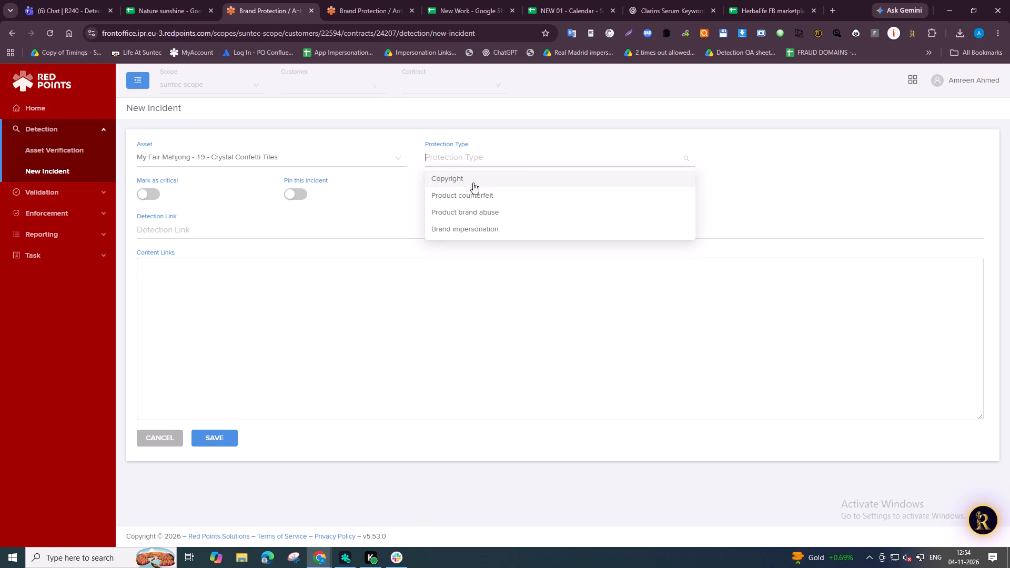
{"action": "left_click", "coordinate": [473, 182]}
{"action": "left_click", "coordinate": [352, 161]}
{"action": "key", "text": "ctrl+v"}
{"action": "left_click", "coordinate": [340, 178]}
{"action": "left_click", "coordinate": [358, 266]}
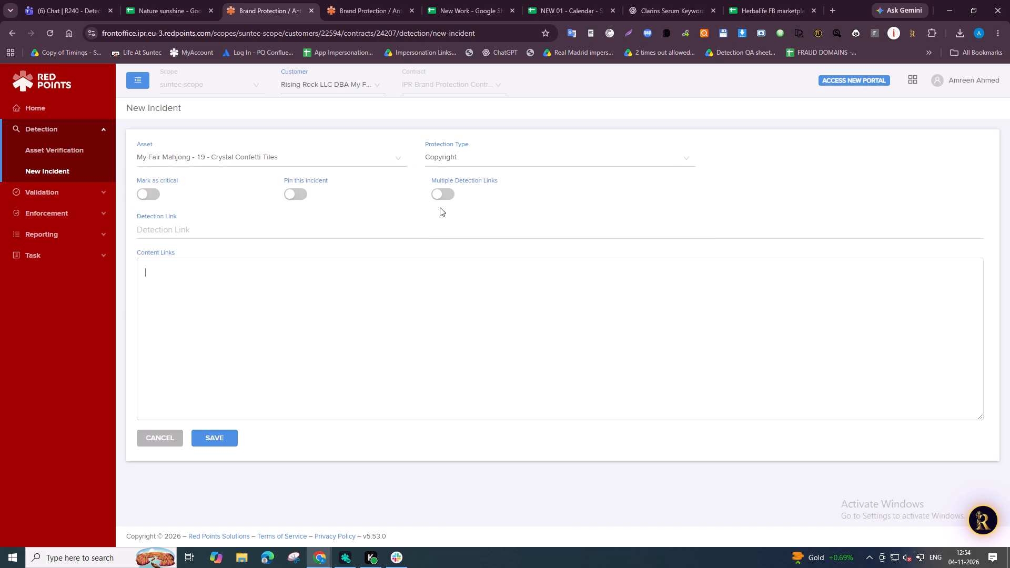
{"action": "left_click", "coordinate": [445, 196]}
{"action": "left_click", "coordinate": [439, 317]}
Copy the Crown Sun Diamond Shell listing link from the New Work sheet into the incident's detection links and save the incident.
{"action": "left_click", "coordinate": [398, 0]}
{"action": "left_click", "coordinate": [454, 0]}
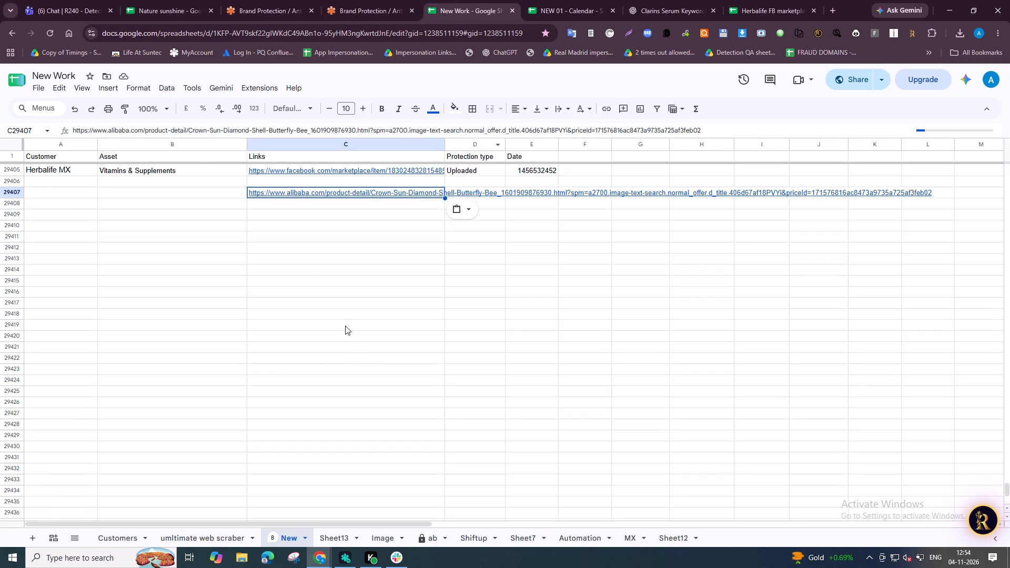
{"action": "key", "text": "ctrl+c"}
{"action": "left_click", "coordinate": [224, 0]}
{"action": "left_click", "coordinate": [239, 336]}
{"action": "key", "text": "ctrl+v"}
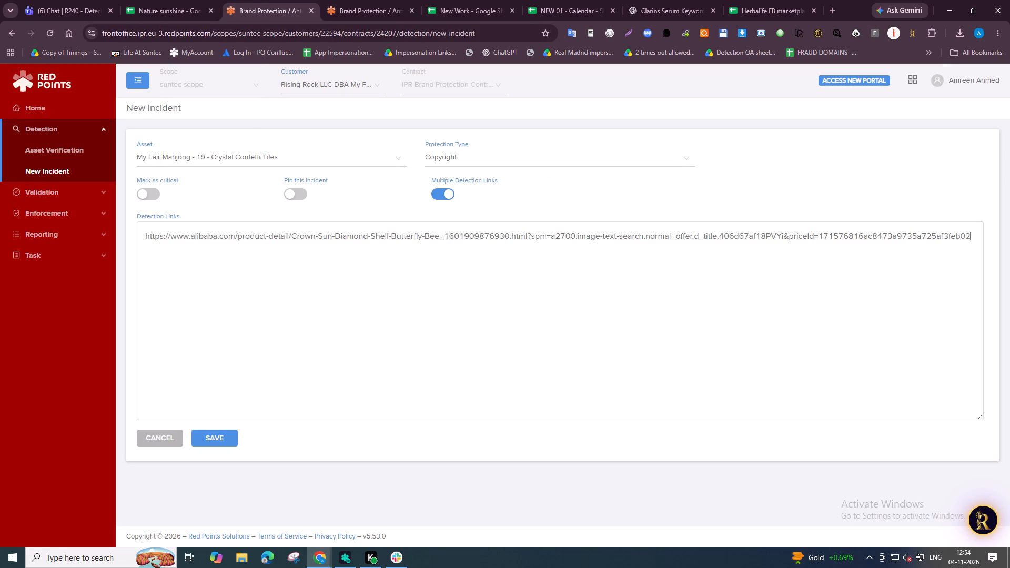
{"action": "left_click", "coordinate": [229, 440]}
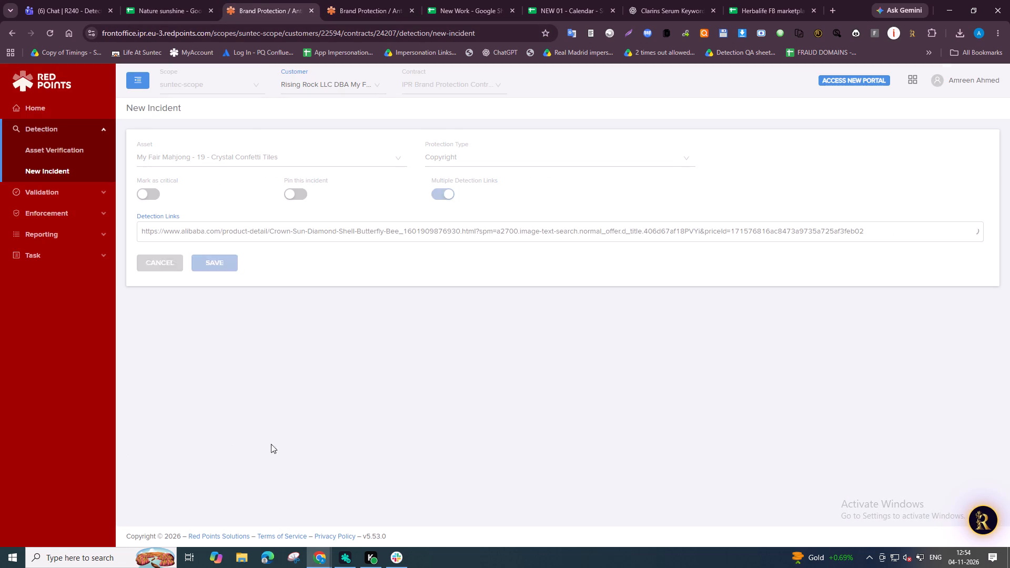
Copy the incident's link status and paste it into the New Work sheet starting at cell C29407.
{"action": "left_click", "coordinate": [889, 37]}
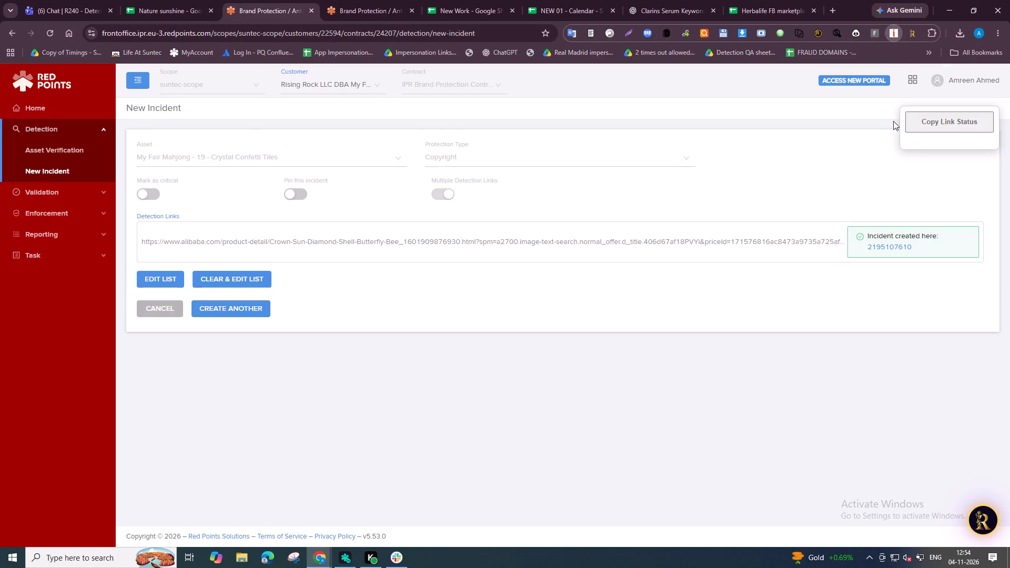
{"action": "left_click", "coordinate": [917, 127]}
{"action": "left_click", "coordinate": [490, 0]}
{"action": "key", "text": "ctrl+v"}
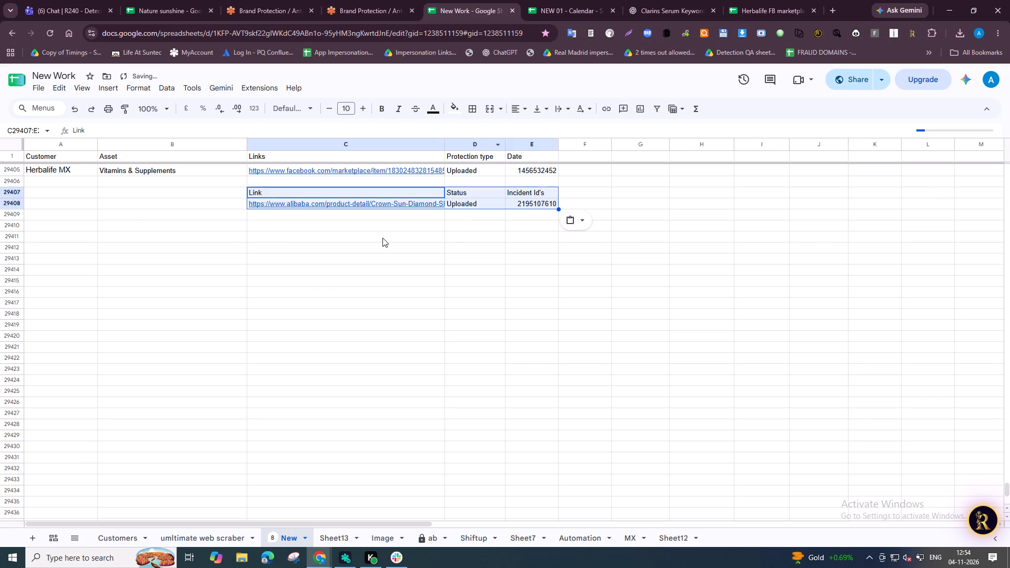
{"action": "left_click", "coordinate": [382, 238]}
Copy the asset name from the incident form into cell B29408 of the New Work sheet.
{"action": "left_click", "coordinate": [256, 0]}
{"action": "left_click", "coordinate": [255, 158], "text": "alt"}
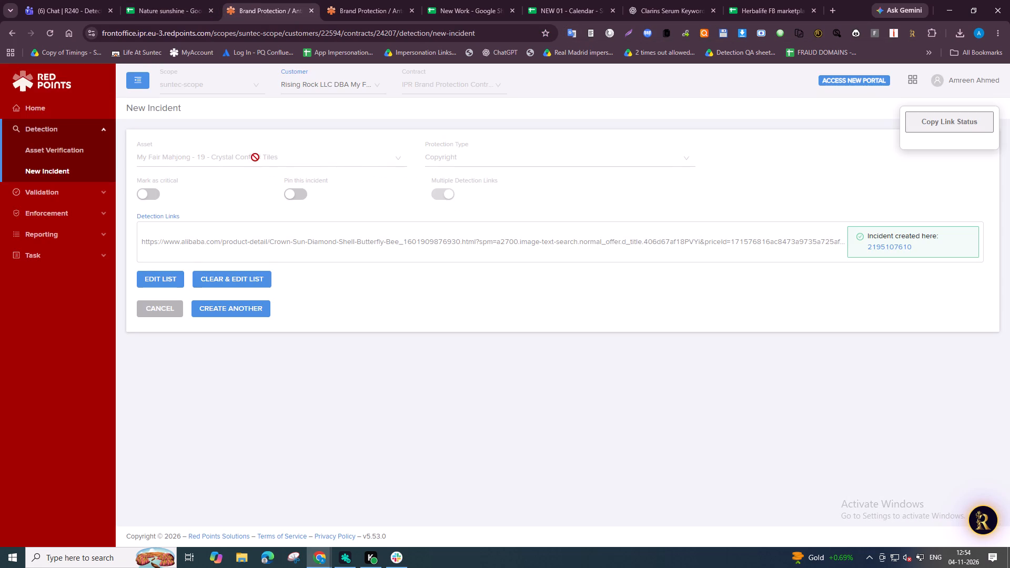
{"action": "left_click", "coordinate": [460, 0]}
{"action": "left_click", "coordinate": [183, 206]}
{"action": "key", "text": "ctrl+v"}
{"action": "left_click", "coordinate": [189, 250]}
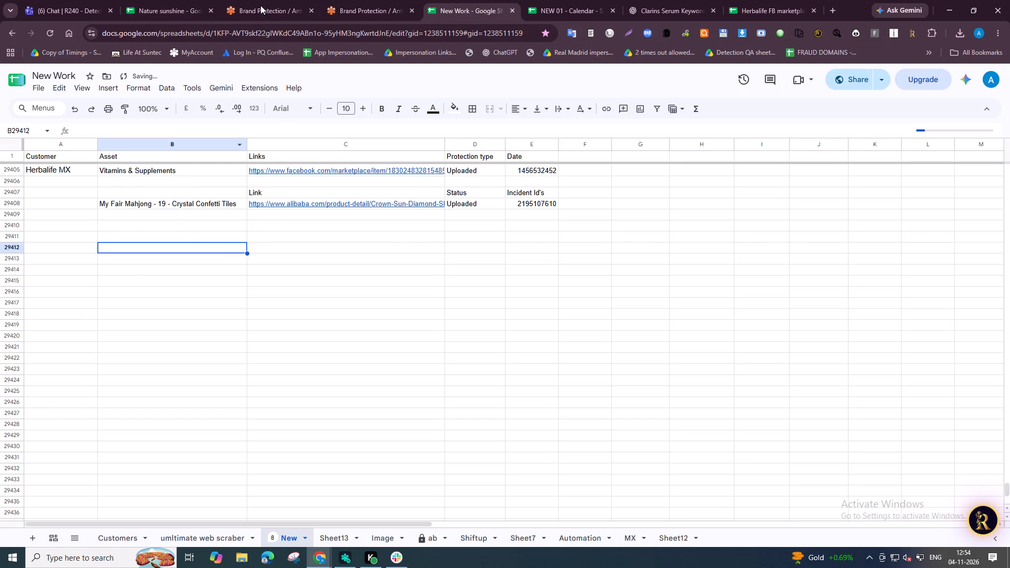
Copy the customer name "Rising Rock LLC DBA My Fair Mahjong" from the incident form into cell A29408 of the New Work sheet.
{"action": "left_click", "coordinate": [260, 5]}
{"action": "left_click_drag", "start_coordinate": [356, 75], "coordinate": [355, 80], "text": "alt"}
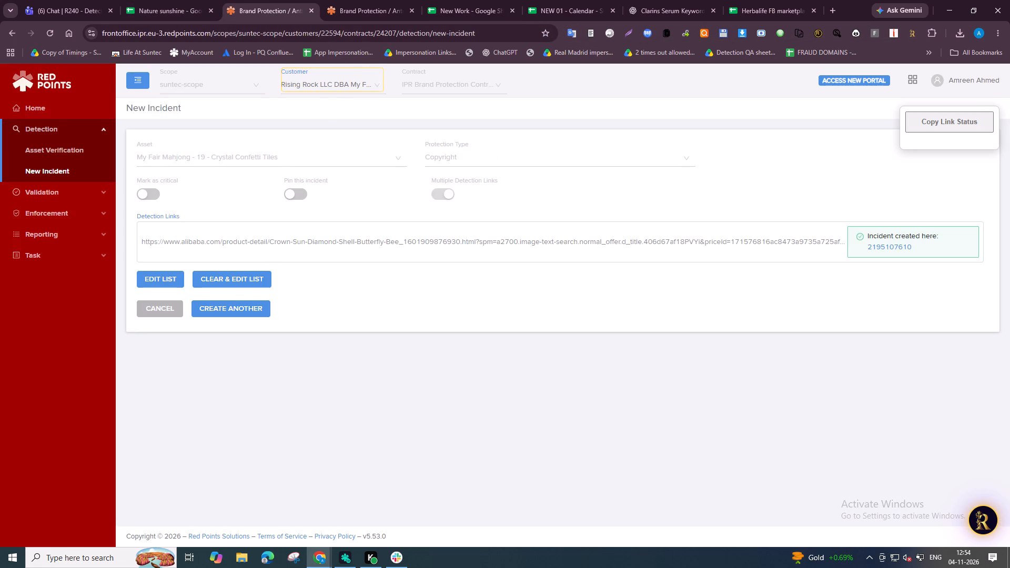
{"action": "left_click", "coordinate": [326, 86], "text": "alt"}
{"action": "left_click", "coordinate": [373, 9]}
{"action": "left_click", "coordinate": [466, 0]}
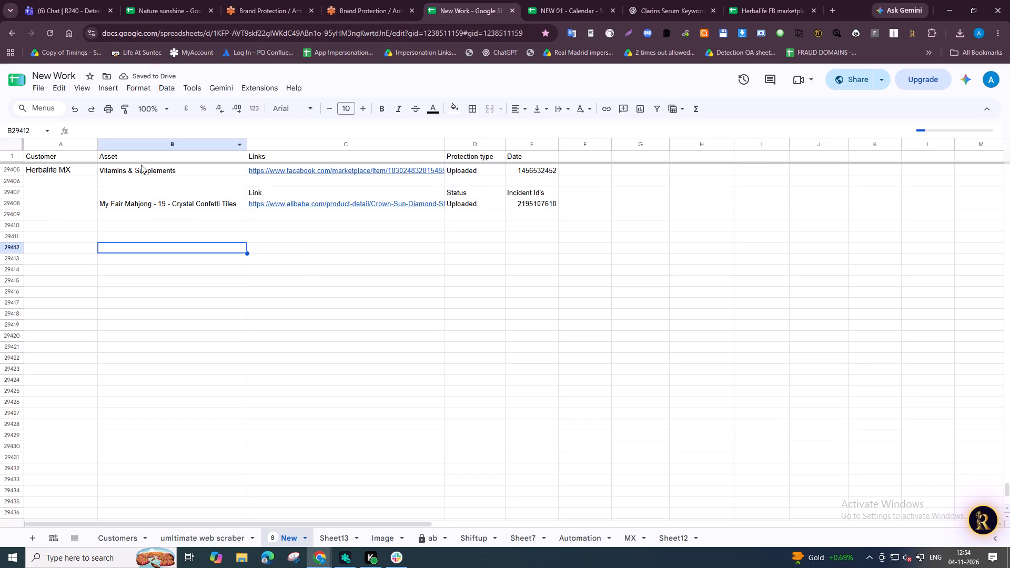
{"action": "left_click", "coordinate": [56, 206]}
{"action": "key", "text": "ctrl+v"}
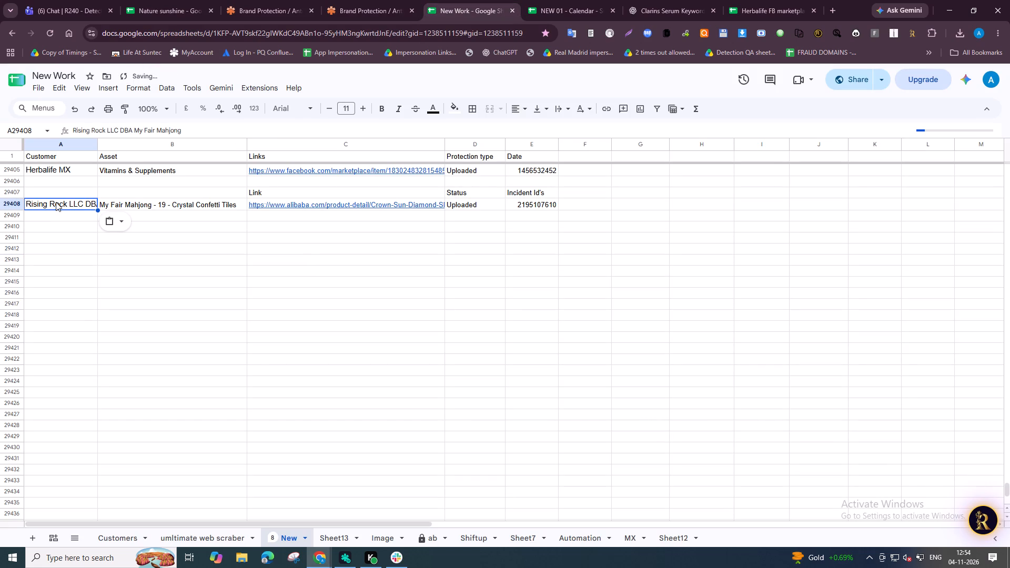
Delete the pasted Link, Status and Incident Id's header cells in row 29407.
{"action": "key", "text": "Up"}
{"action": "key", "text": "Right"}
{"action": "key", "text": "Right"}
{"action": "key", "text": "ctrl+shift+Right"}
{"action": "key", "text": "Delete"}
Switch back to the Alibaba window and close the Crown Sun Diamond Shell listing.
{"action": "key", "text": "alt+Tab"}
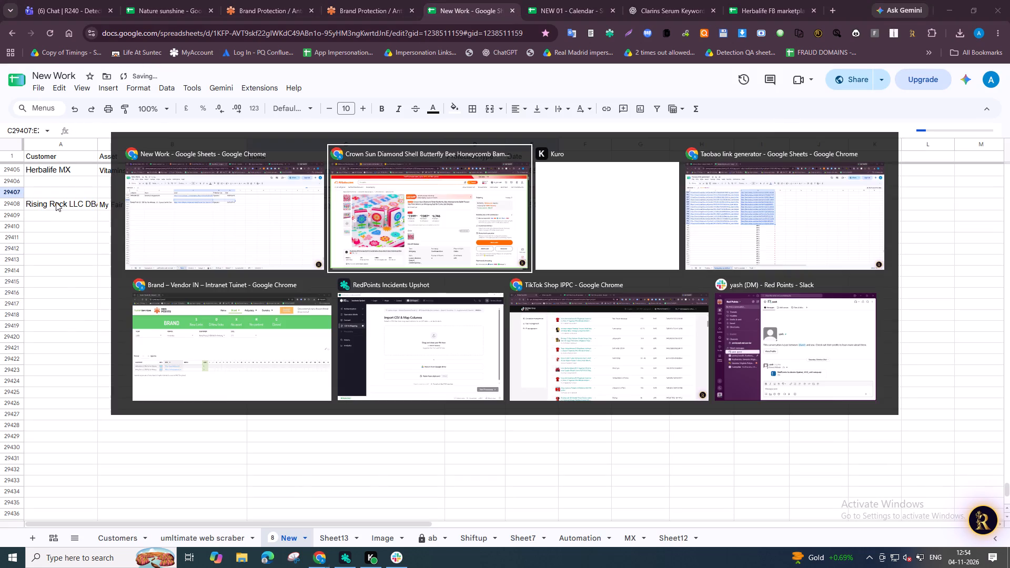
{"action": "key", "text": "ctrl+w"}
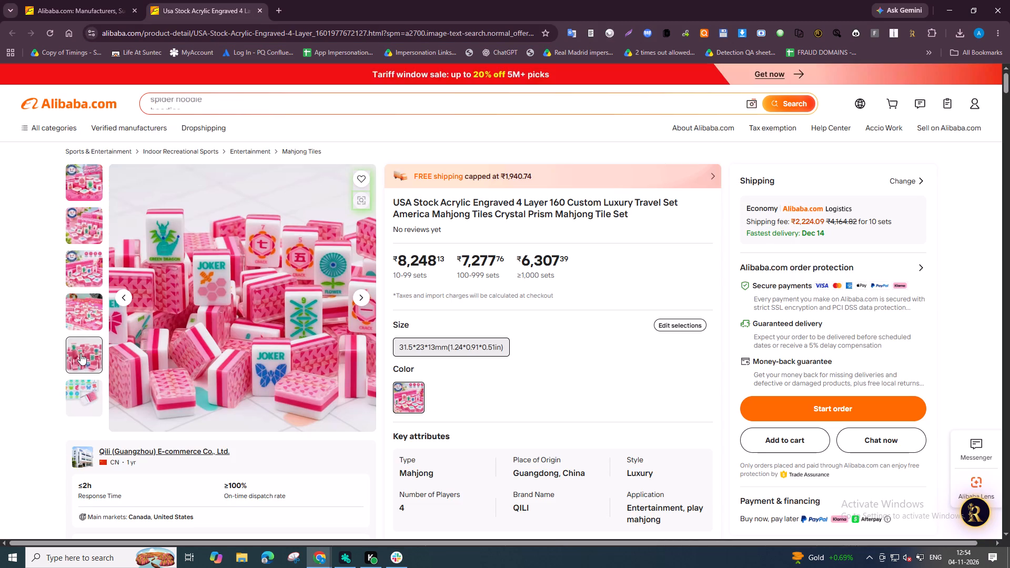
Compare the photos of the USA Stock Acrylic Engraved 4 Layer listing with official image MyFairMahjong_28 in Red Points.
{"action": "key", "text": "alt+Tab"}
{"action": "left_click", "coordinate": [349, 0]}
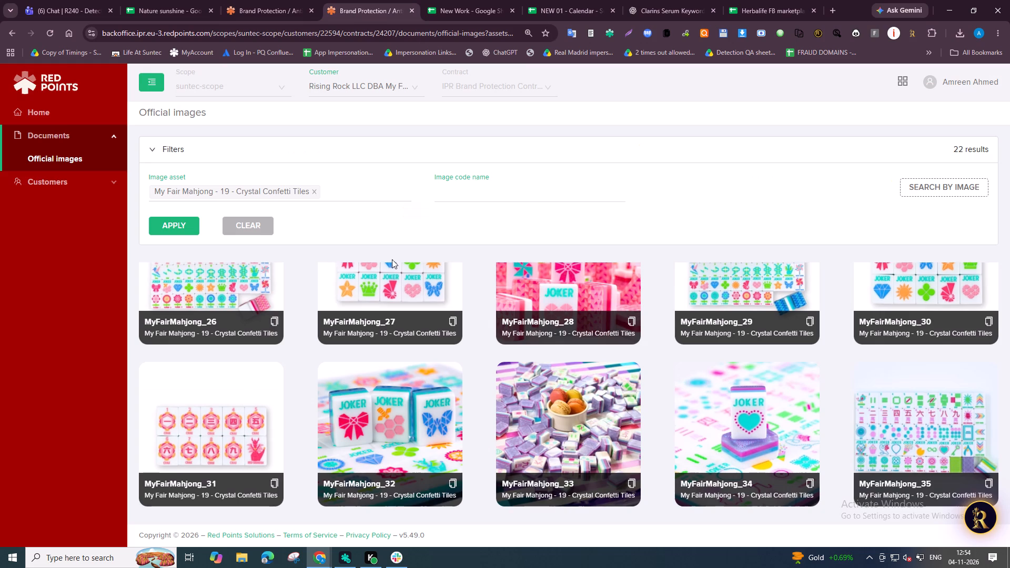
{"action": "left_click", "coordinate": [537, 292]}
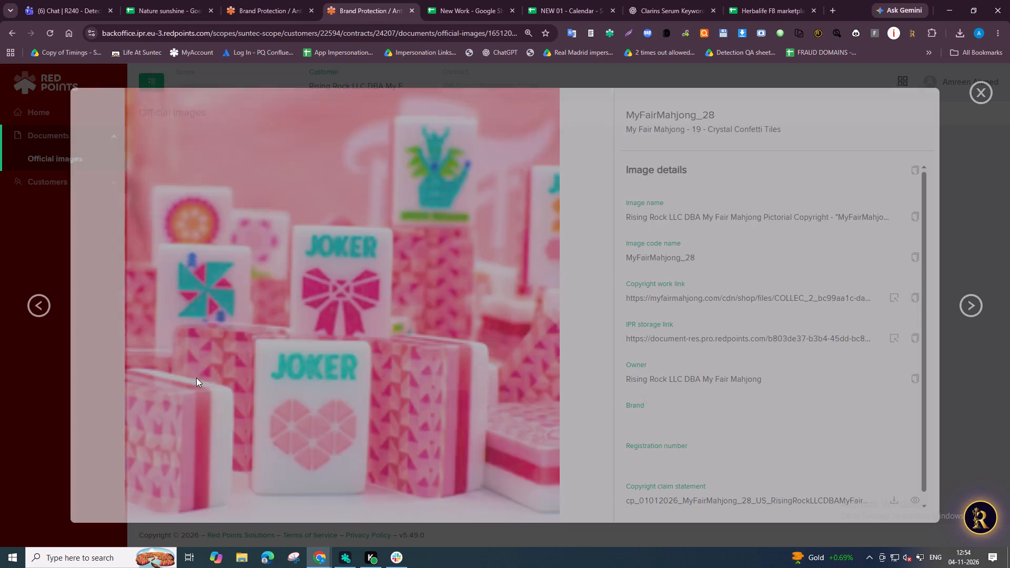
{"action": "key", "text": "alt+Tab"}
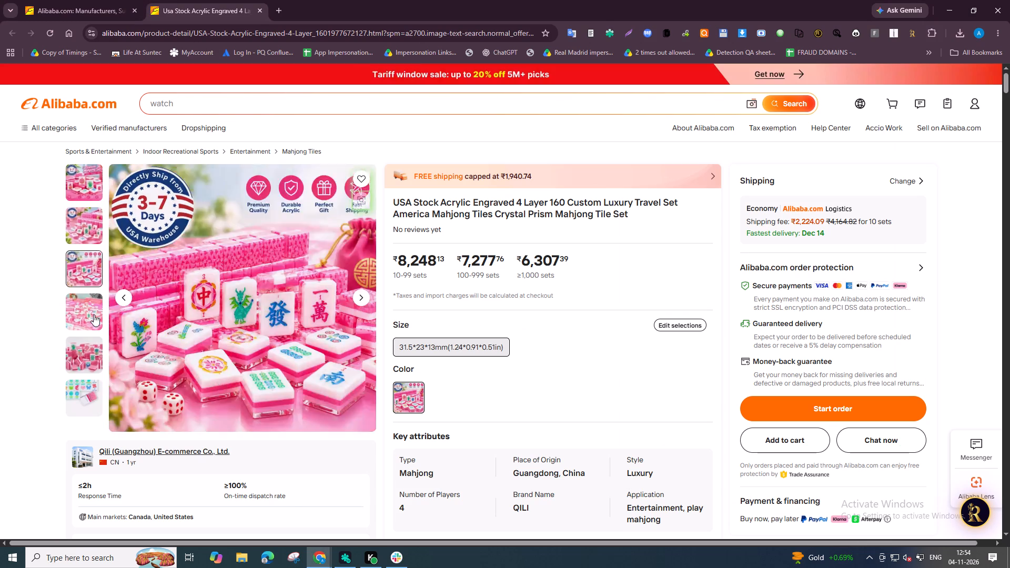
{"action": "key", "text": "alt+Tab"}
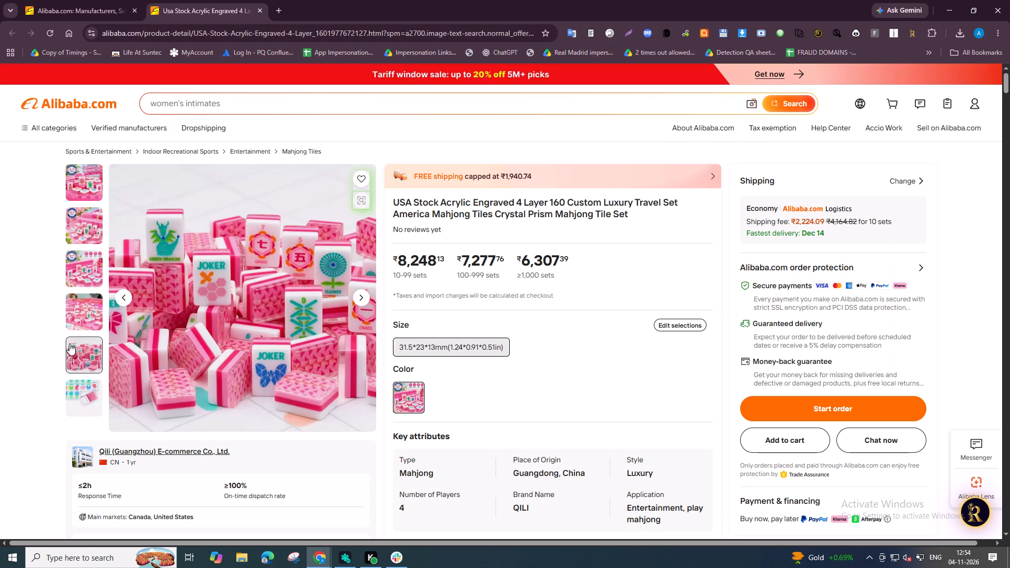
{"action": "left_click", "coordinate": [979, 92]}
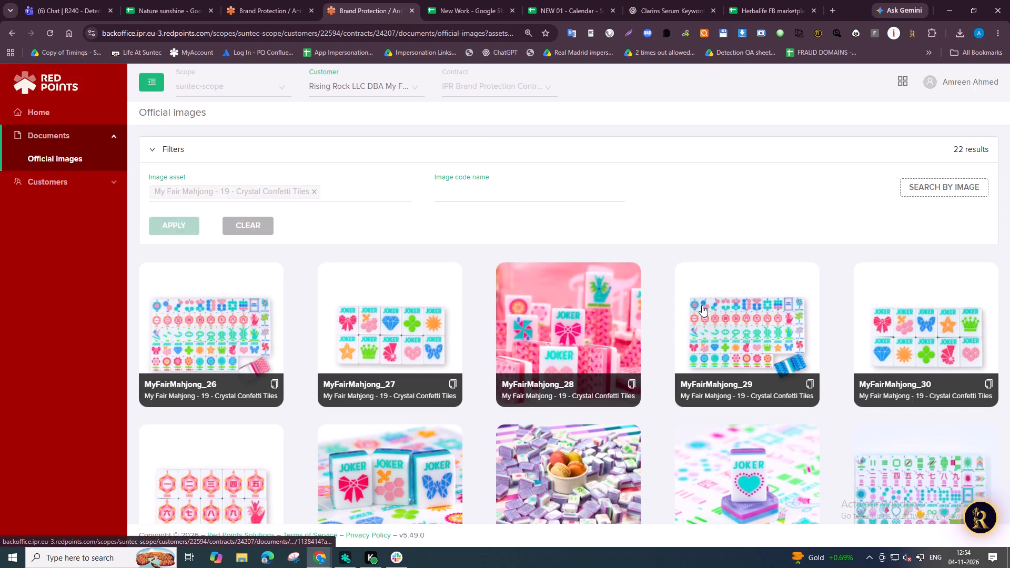
Compare the same listing's last photo, the tile layout, with official image MyFairMahjong_26 and close the listing.
{"action": "scroll", "coordinate": [685, 317], "scroll_direction": "down", "scroll_amount": 1}
{"action": "scroll", "coordinate": [649, 371], "scroll_direction": "down", "scroll_amount": 1}
{"action": "key", "text": "alt+Tab"}
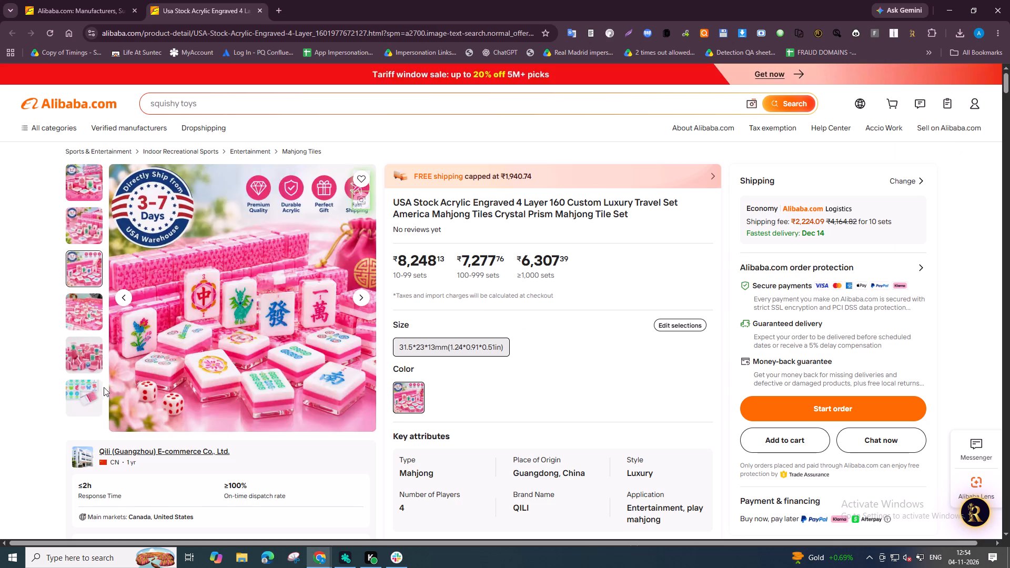
{"action": "key", "text": "Tab"}
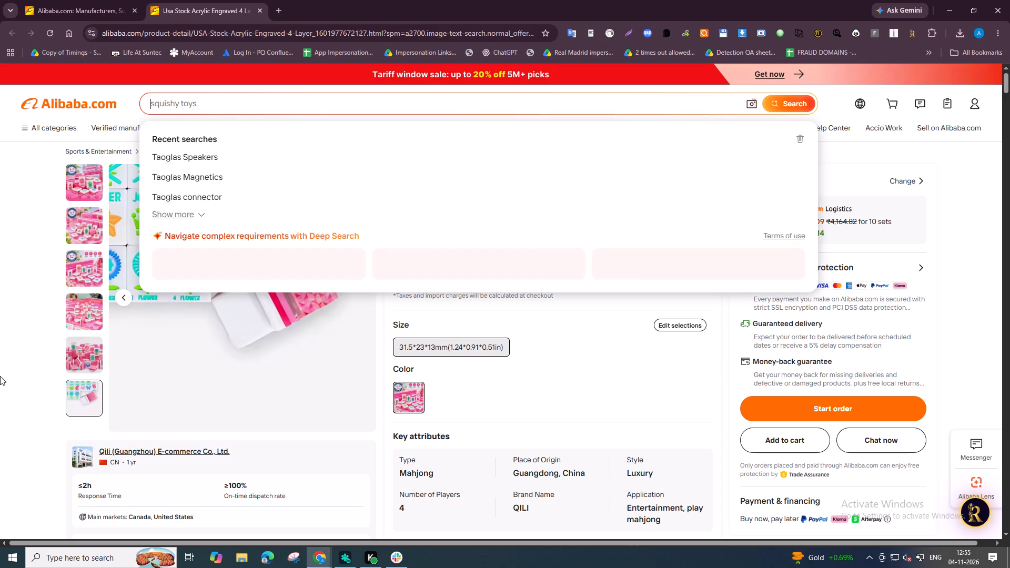
{"action": "key", "text": "alt+Tab"}
{"action": "scroll", "coordinate": [489, 415], "scroll_direction": "up", "scroll_amount": 2}
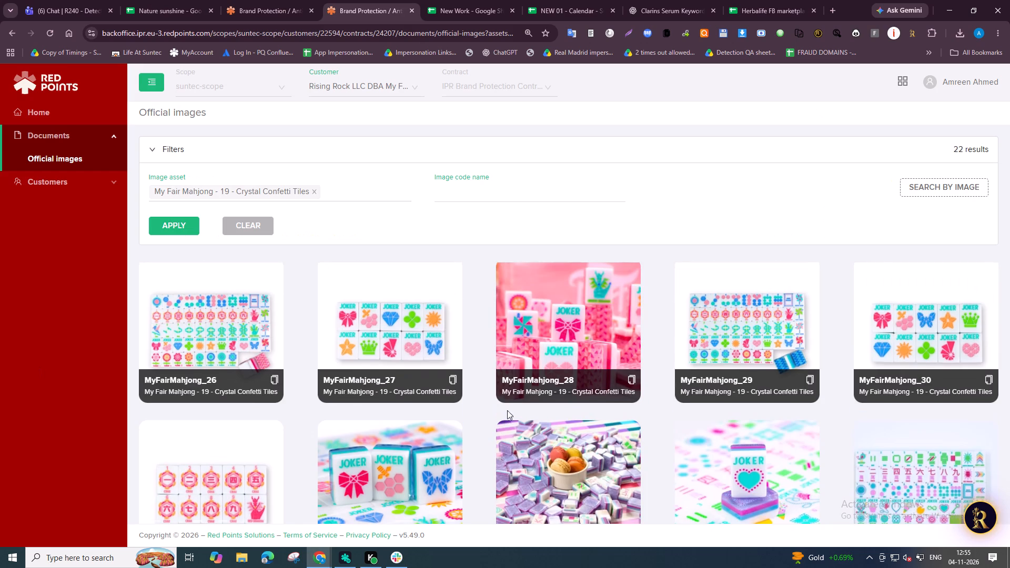
{"action": "scroll", "coordinate": [506, 392], "scroll_direction": "down", "scroll_amount": 6}
{"action": "scroll", "coordinate": [504, 393], "scroll_direction": "up", "scroll_amount": 5}
{"action": "left_click", "coordinate": [238, 299]}
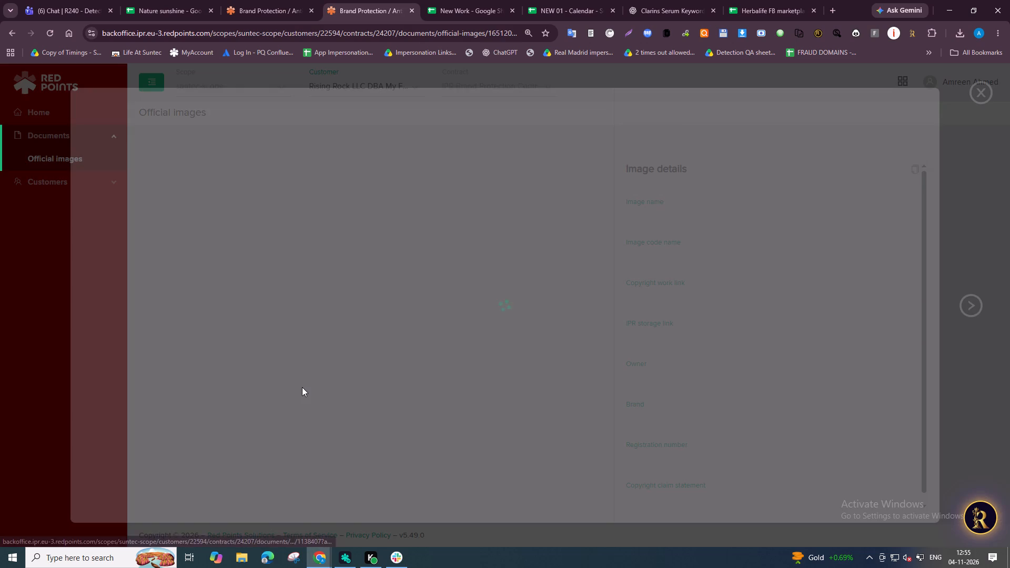
{"action": "key", "text": "alt+Tab"}
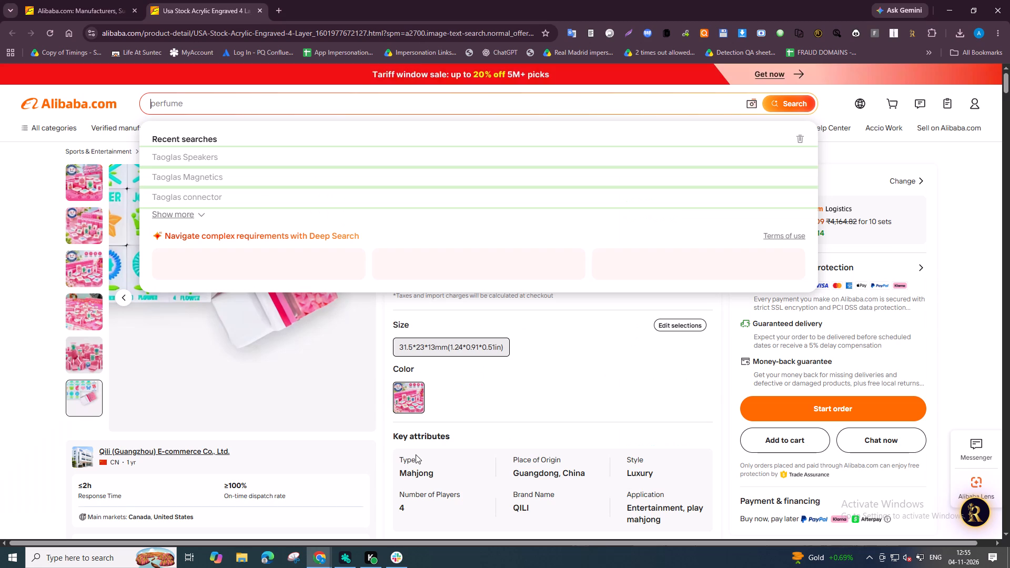
{"action": "scroll", "coordinate": [462, 447], "scroll_direction": "up", "scroll_amount": 2}
{"action": "scroll", "coordinate": [0, 370], "scroll_direction": "up", "scroll_amount": 2}
{"action": "scroll", "coordinate": [0, 272], "scroll_direction": "up", "scroll_amount": 2}
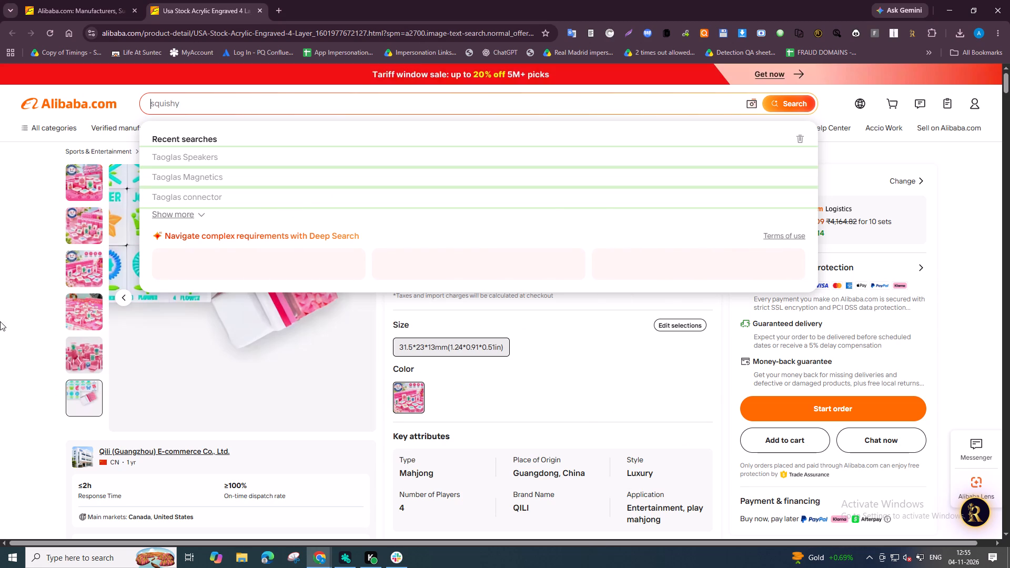
{"action": "left_click", "coordinate": [0, 309]}
{"action": "key", "text": "alt+Tab"}
{"action": "key", "text": "alt+Tab"}
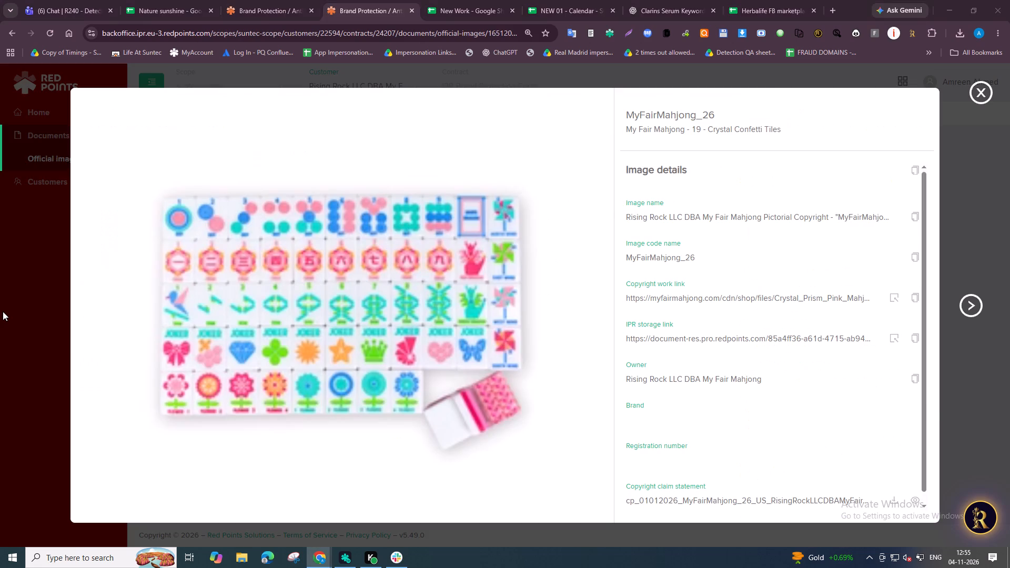
{"action": "key", "text": "ctrl+w"}
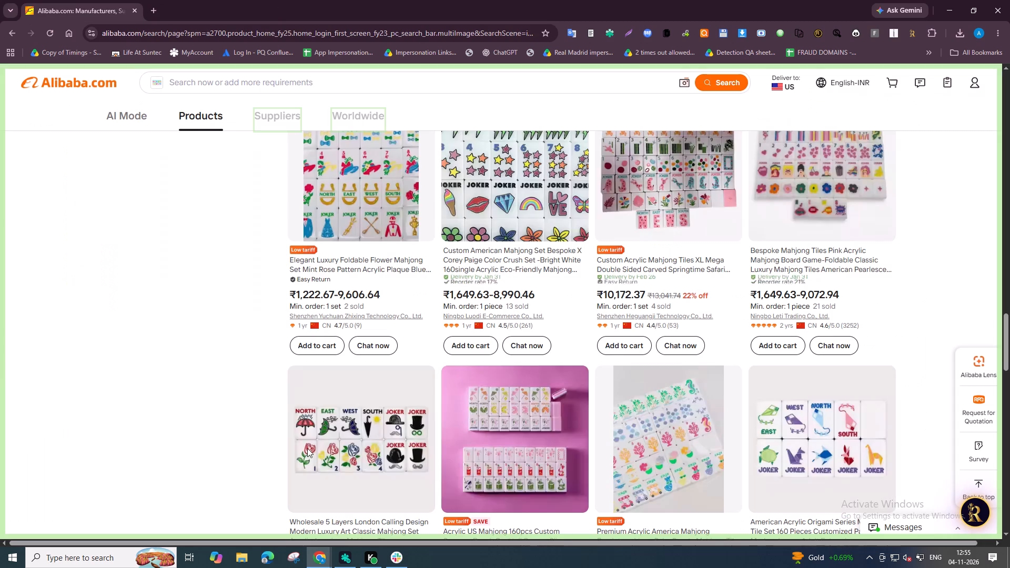
Filter the Red Points official images by the asset "My Fair Mahjong - 28 - Mini Anywhere Series Tiles".
{"action": "scroll", "coordinate": [400, 454], "scroll_direction": "down", "scroll_amount": 7}
{"action": "scroll", "coordinate": [521, 444], "scroll_direction": "down", "scroll_amount": 6}
{"action": "scroll", "coordinate": [721, 441], "scroll_direction": "down", "scroll_amount": 6}
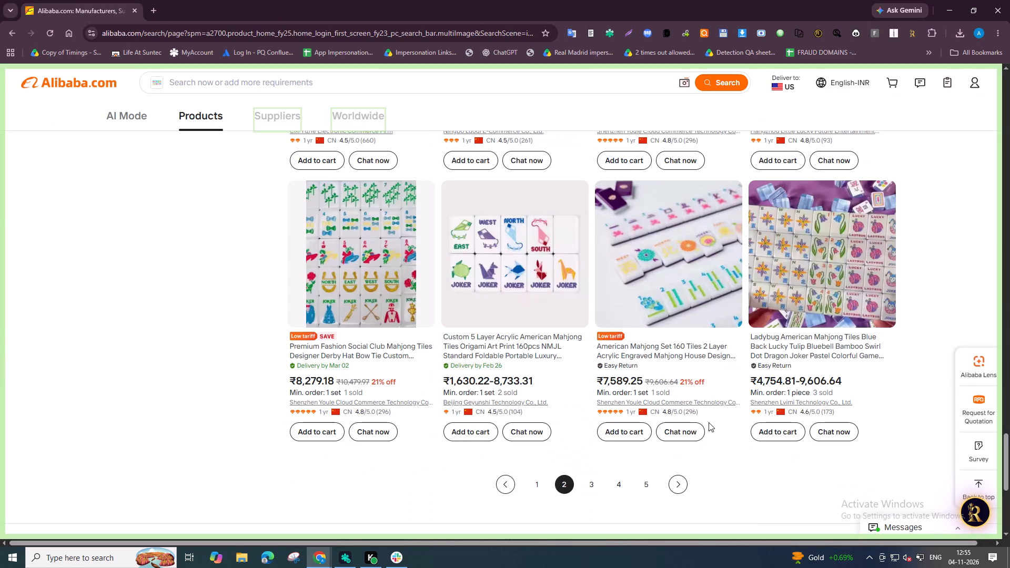
{"action": "key", "text": "alt+Tab"}
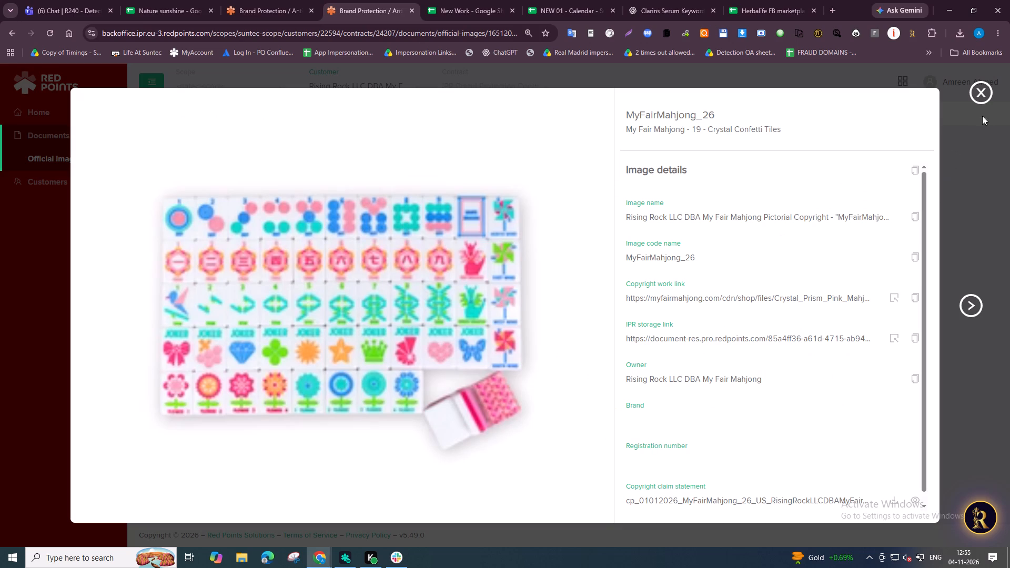
{"action": "left_click", "coordinate": [983, 100]}
{"action": "left_click", "coordinate": [246, 222]}
{"action": "left_click", "coordinate": [266, 198]}
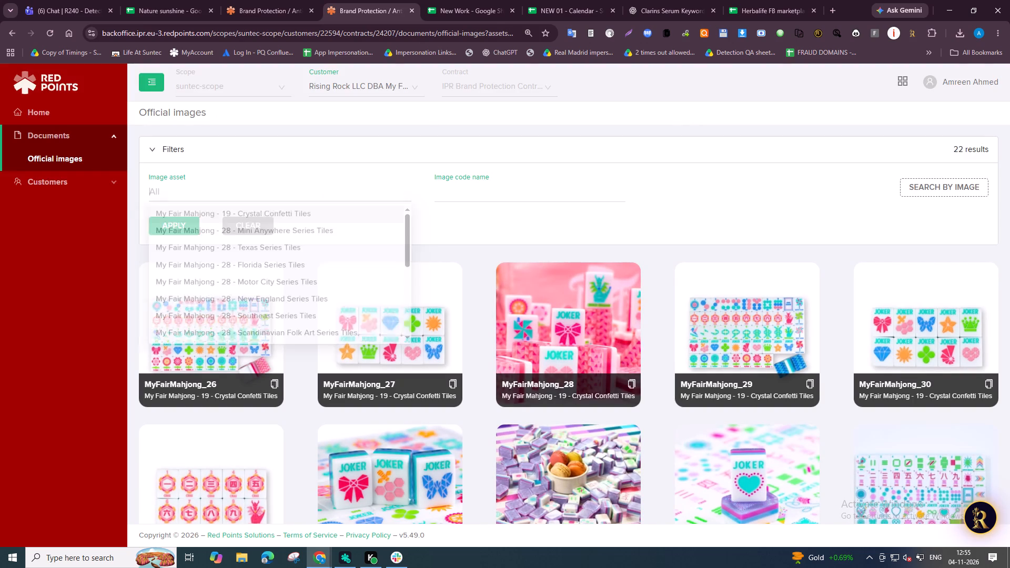
{"action": "left_click", "coordinate": [270, 230]}
{"action": "left_click", "coordinate": [534, 218]}
{"action": "left_click", "coordinate": [183, 226]}
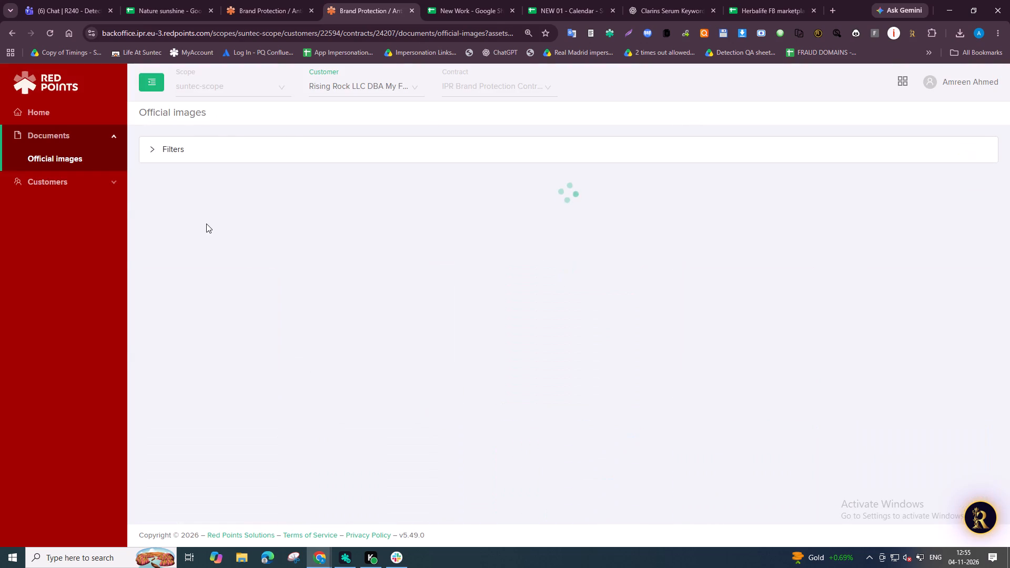
Run an Alibaba image search with official image MyFairMahjong_60.
{"action": "scroll", "coordinate": [503, 446], "scroll_direction": "down", "scroll_amount": 5}
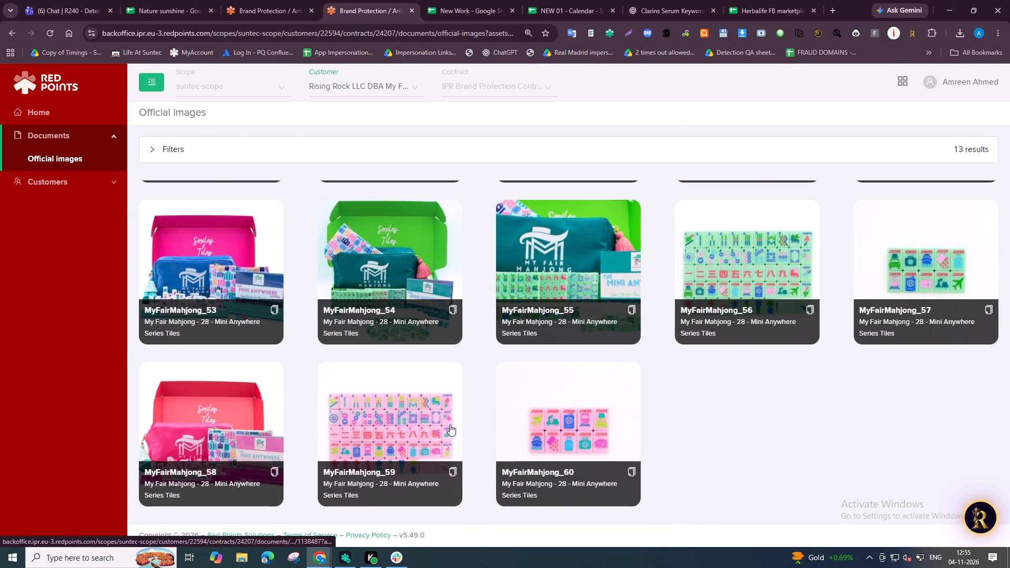
{"action": "left_click_drag", "start_coordinate": [562, 417], "coordinate": [449, 186]}
{"action": "key", "text": "alt+Tab"}
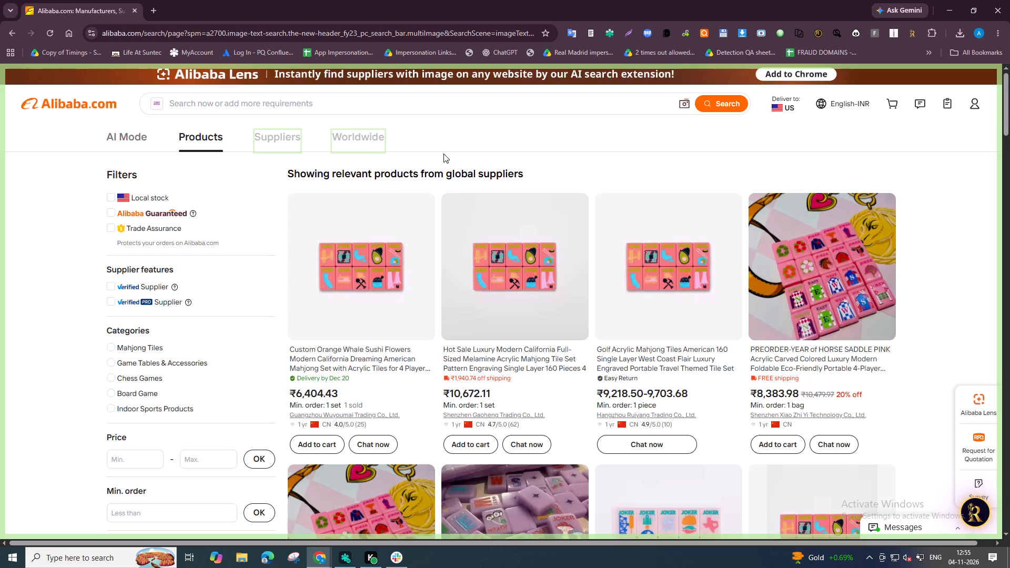
Check the Alibaba results against the Mini Anywhere official images and open the Travel Themed Luxury American Mahjong Tiles listing in a new tab.
{"action": "scroll", "coordinate": [645, 208], "scroll_direction": "down", "scroll_amount": 5}
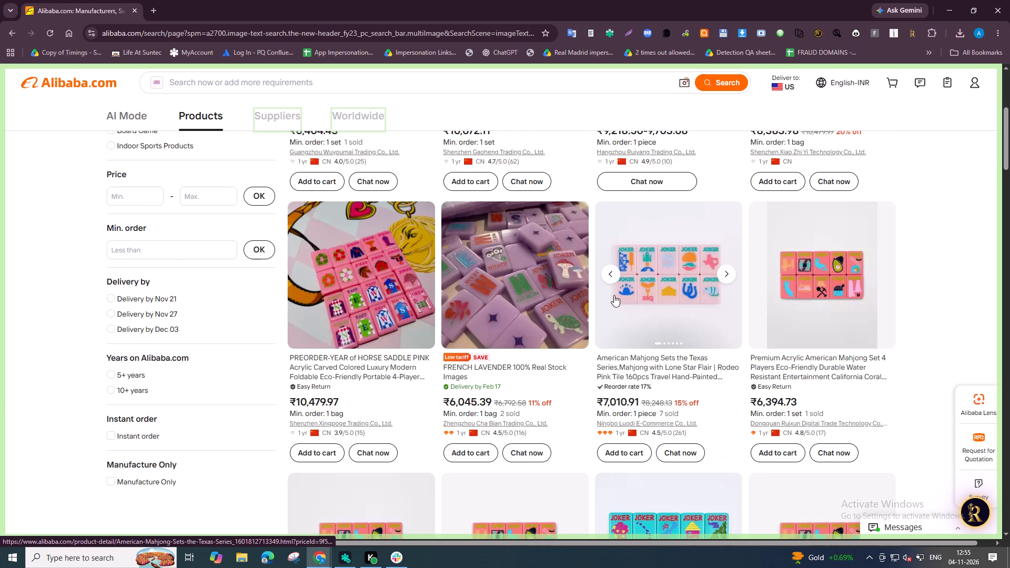
{"action": "scroll", "coordinate": [700, 249], "scroll_direction": "down", "scroll_amount": 3}
{"action": "scroll", "coordinate": [617, 318], "scroll_direction": "down", "scroll_amount": 3}
{"action": "key", "text": "alt+Tab"}
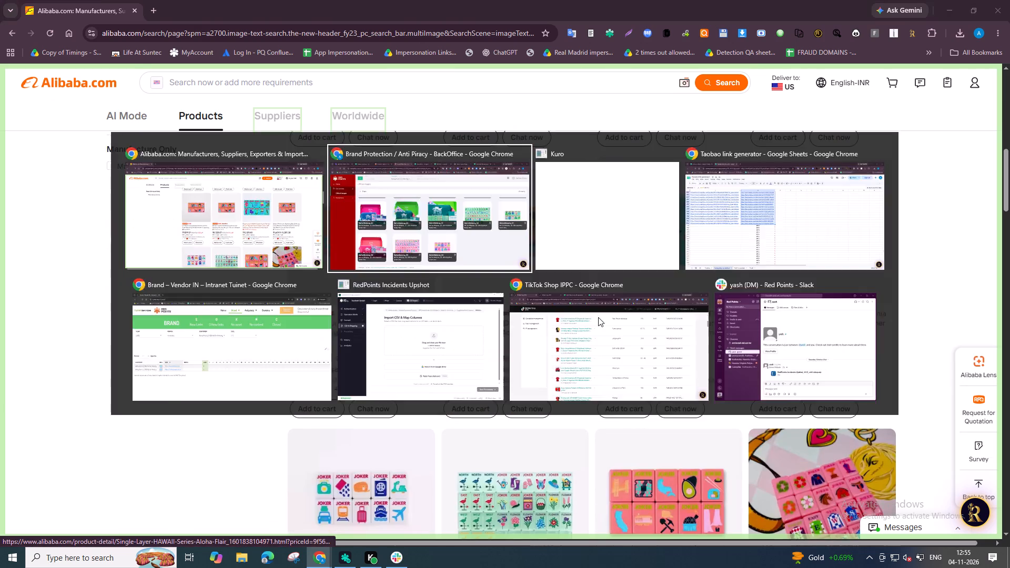
{"action": "key", "text": "alt+Tab"}
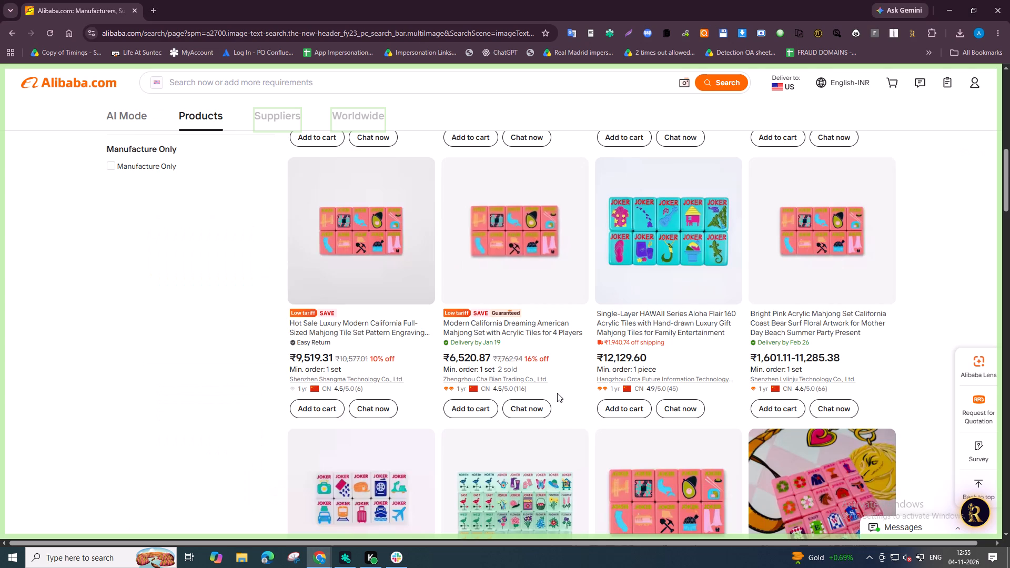
{"action": "scroll", "coordinate": [557, 393], "scroll_direction": "down", "scroll_amount": 4}
{"action": "key", "text": "alt+Tab"}
{"action": "scroll", "coordinate": [321, 428], "scroll_direction": "up", "scroll_amount": 5}
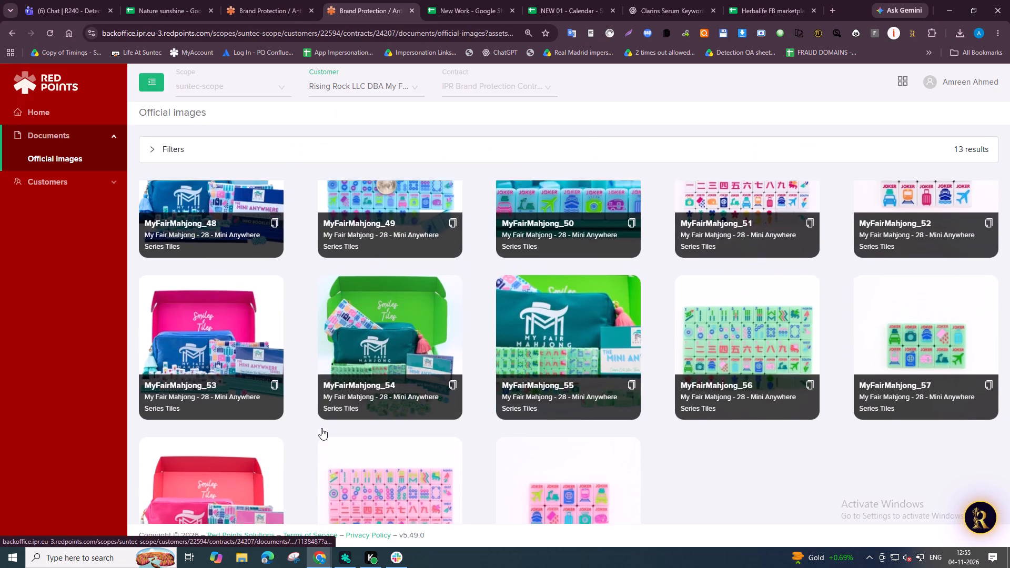
{"action": "scroll", "coordinate": [321, 428], "scroll_direction": "down", "scroll_amount": 2}
{"action": "key", "text": "alt+Tab"}
{"action": "key", "text": "alt+Tab"}
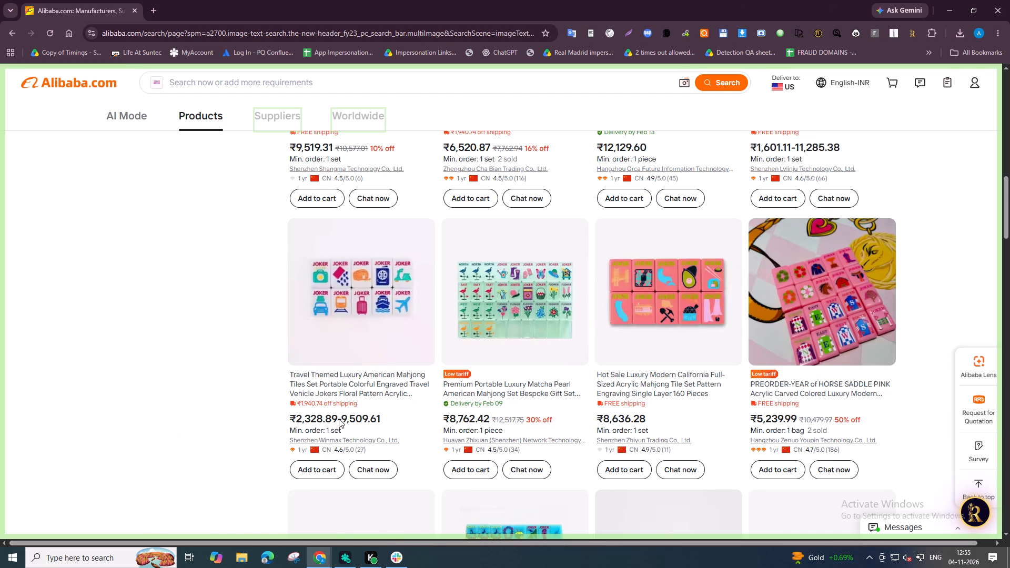
{"action": "scroll", "coordinate": [379, 408], "scroll_direction": "up", "scroll_amount": 4}
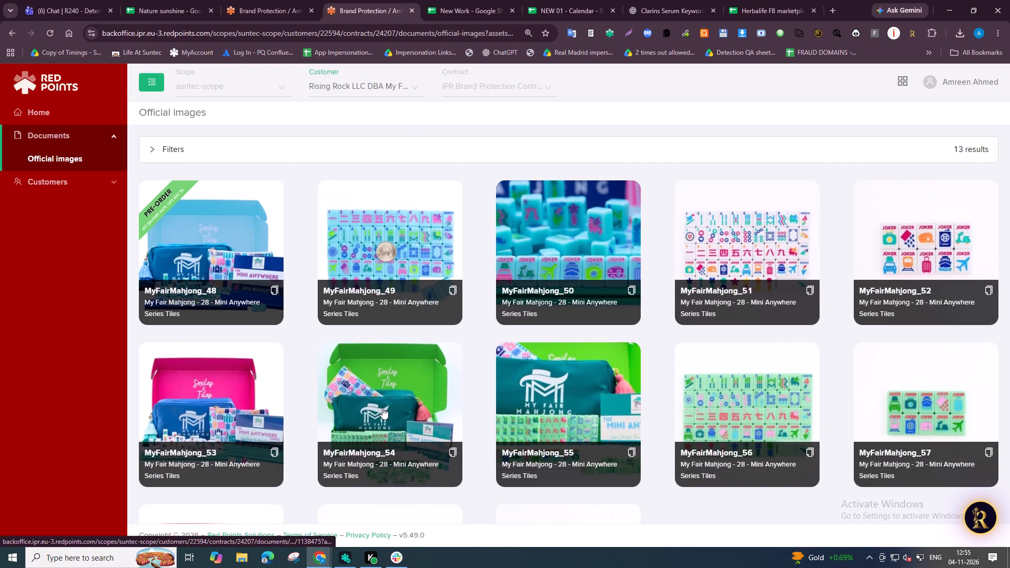
{"action": "key", "text": "alt+Tab"}
{"action": "right_click", "coordinate": [379, 383]}
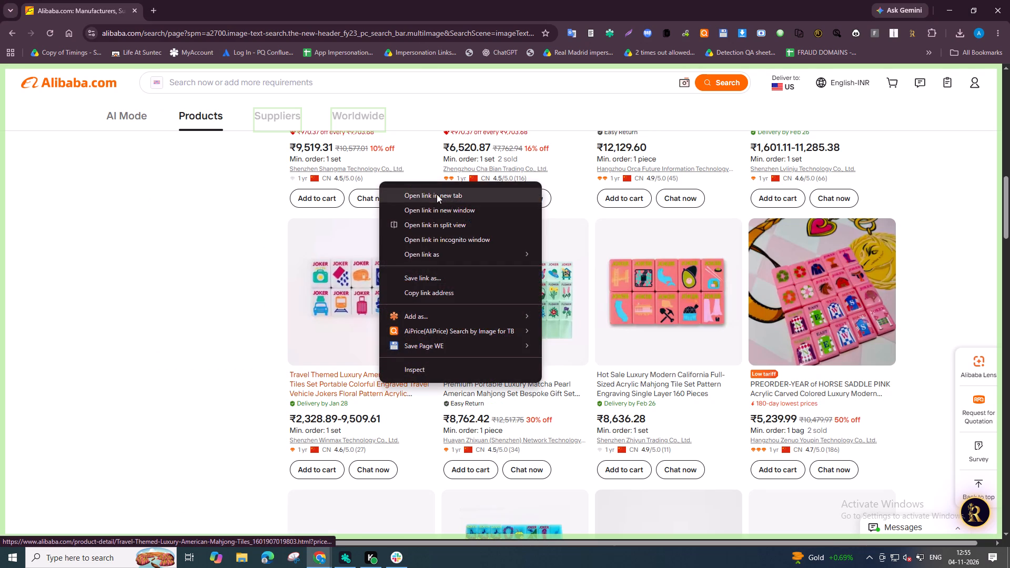
{"action": "left_click", "coordinate": [437, 194]}
Examine the rest of the first results page for copied Mini Anywhere tile images and go to page 2.
{"action": "scroll", "coordinate": [418, 405], "scroll_direction": "down", "scroll_amount": 12}
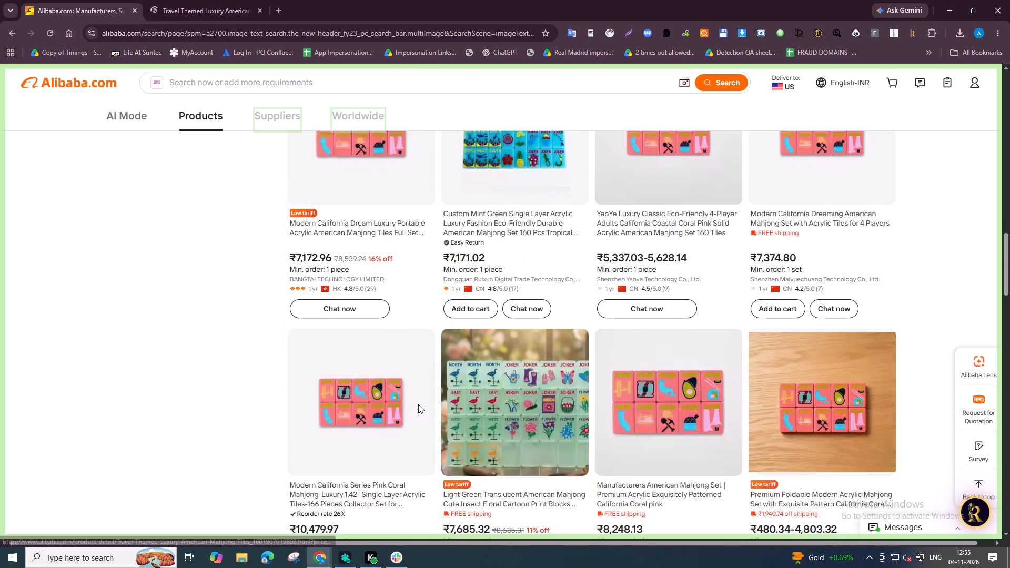
{"action": "scroll", "coordinate": [418, 402], "scroll_direction": "down", "scroll_amount": 11}
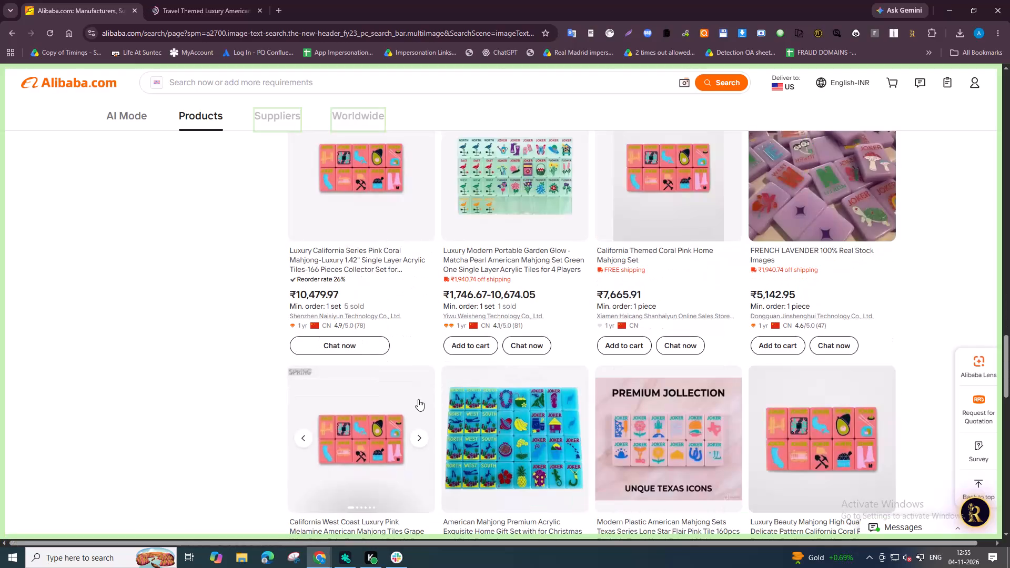
{"action": "scroll", "coordinate": [418, 399], "scroll_direction": "down", "scroll_amount": 8}
{"action": "scroll", "coordinate": [466, 391], "scroll_direction": "down", "scroll_amount": 12}
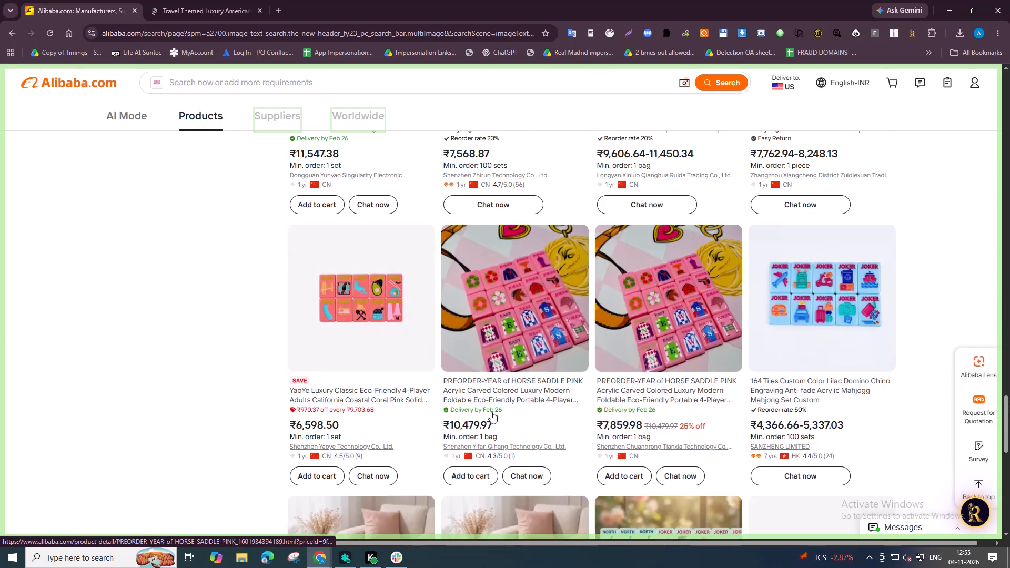
{"action": "left_click", "coordinate": [567, 430]}
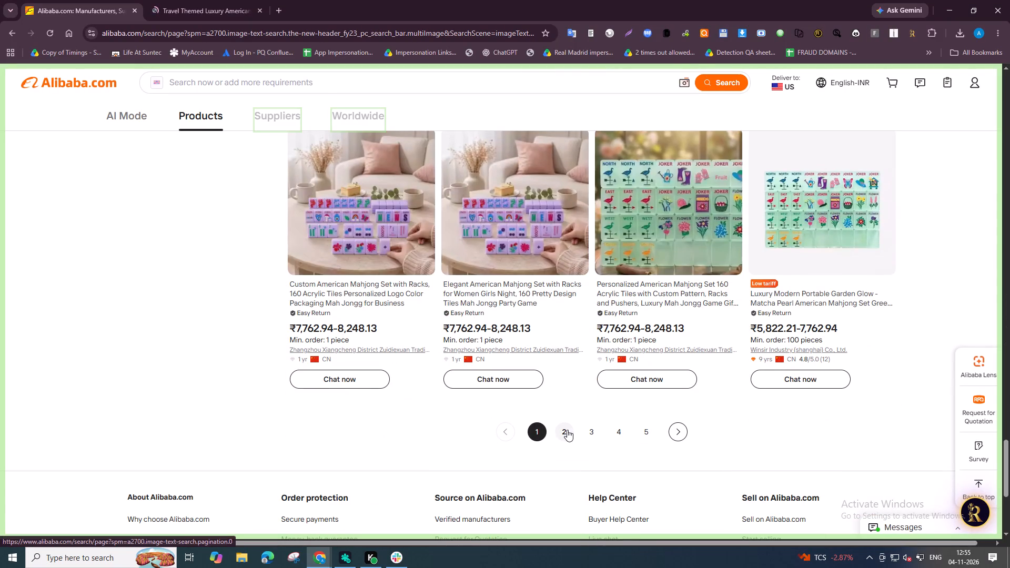
Compare the Travel Themed listing's full tile layout photo with official image MyFairMahjong_51 in Red Points.
{"action": "left_click", "coordinate": [259, 0]}
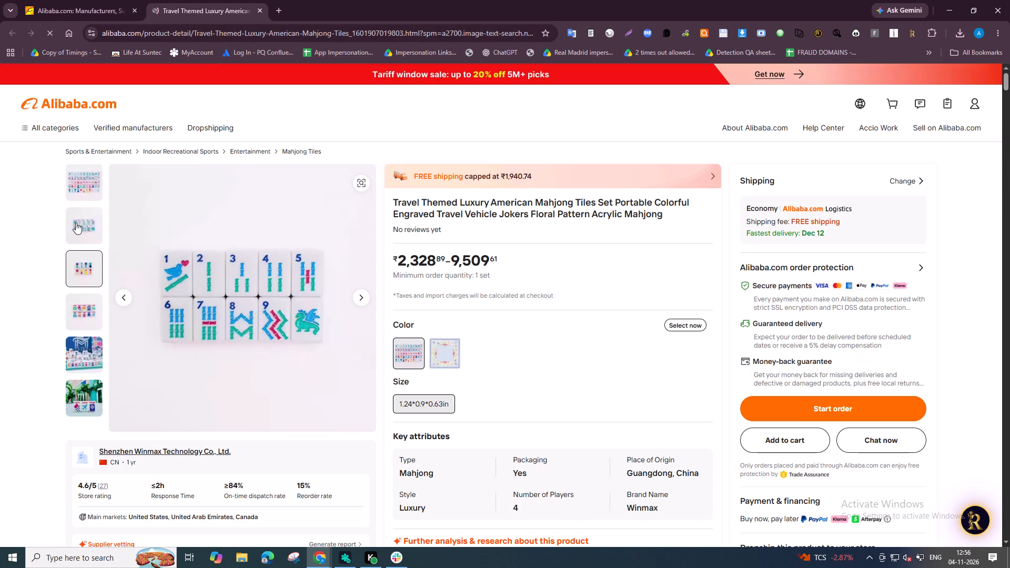
{"action": "key", "text": "alt+Tab"}
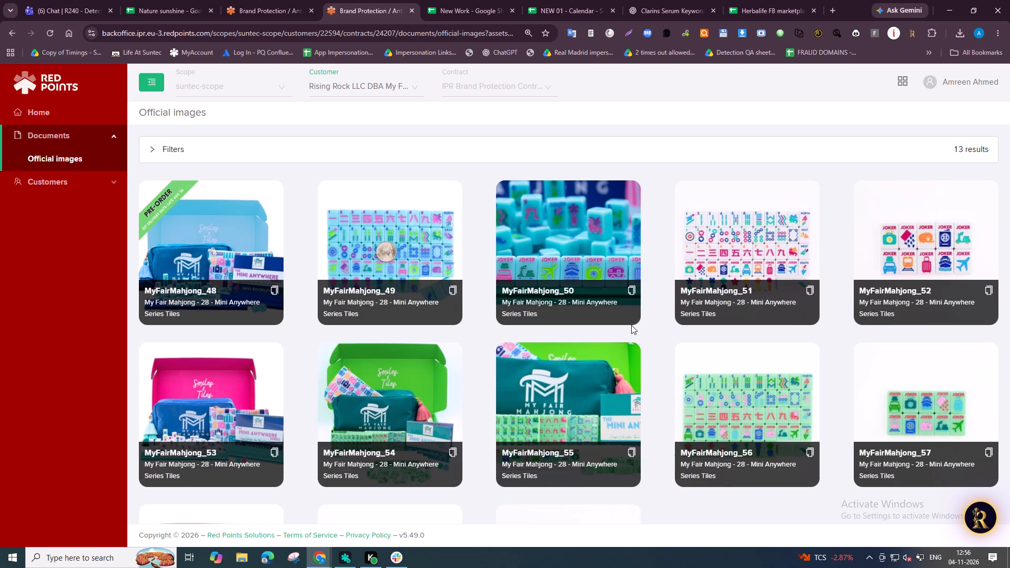
{"action": "scroll", "coordinate": [634, 327], "scroll_direction": "down", "scroll_amount": 4}
{"action": "scroll", "coordinate": [634, 327], "scroll_direction": "up", "scroll_amount": 4}
{"action": "scroll", "coordinate": [634, 327], "scroll_direction": "down", "scroll_amount": 4}
{"action": "scroll", "coordinate": [634, 327], "scroll_direction": "up", "scroll_amount": 4}
{"action": "left_click", "coordinate": [731, 238]}
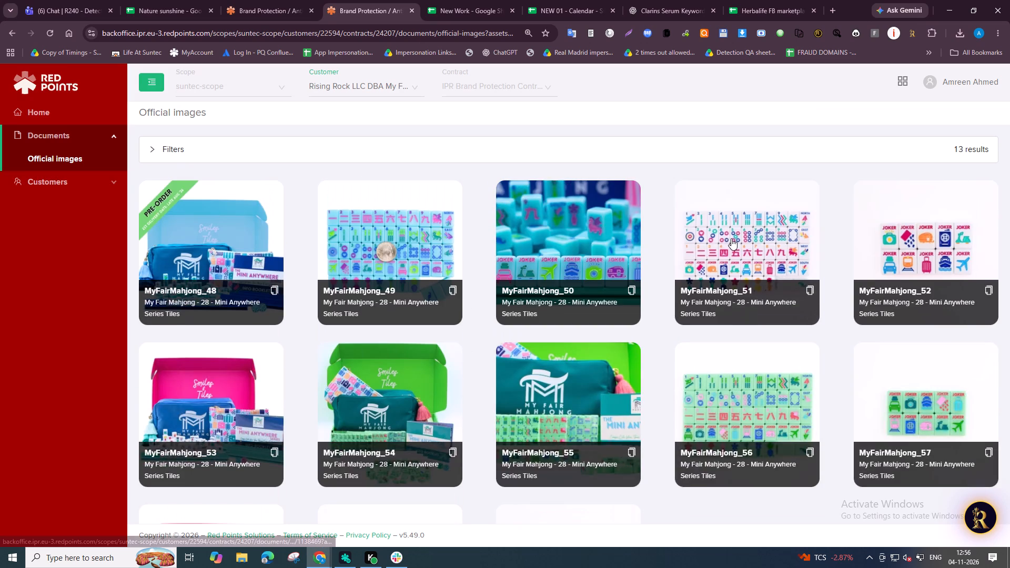
{"action": "key", "text": "alt+Tab"}
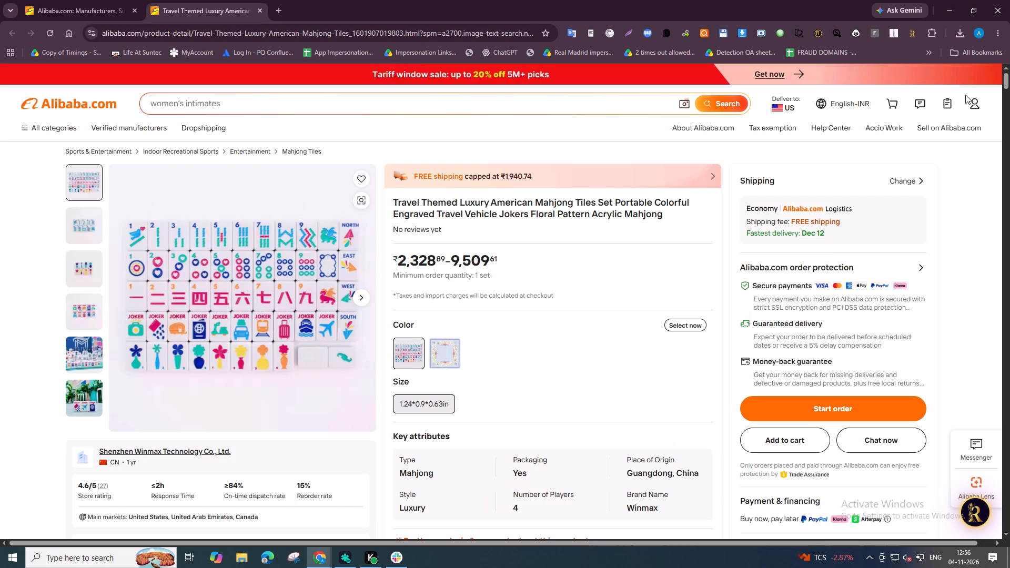
{"action": "key", "text": "alt+Tab"}
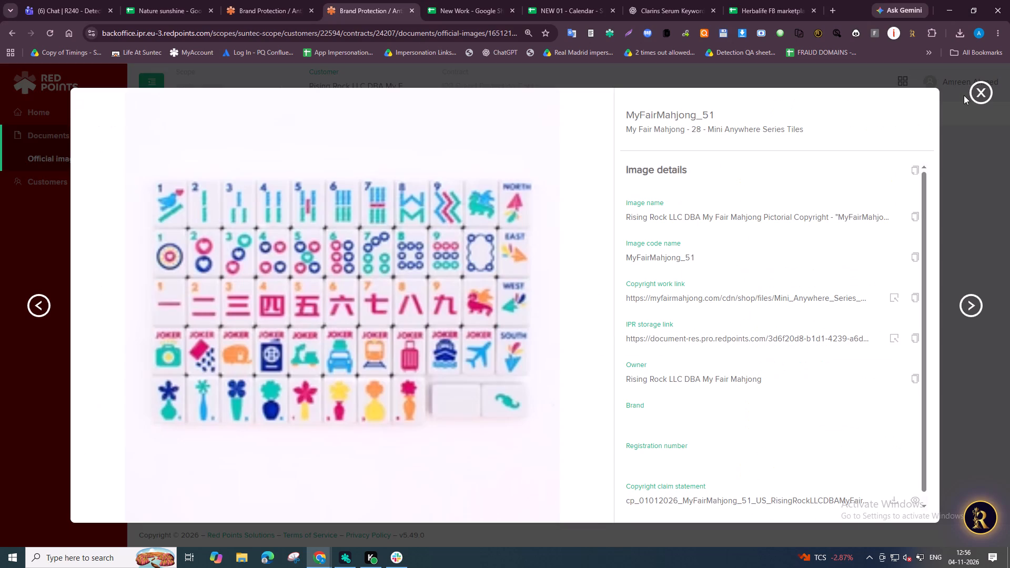
Close the official image and set the asset of a fresh Red Points incident to My Fair Mahjong - 28 - Mini Anywhere Series Tiles.
{"action": "left_click", "coordinate": [981, 94]}
{"action": "key", "text": "alt+Tab"}
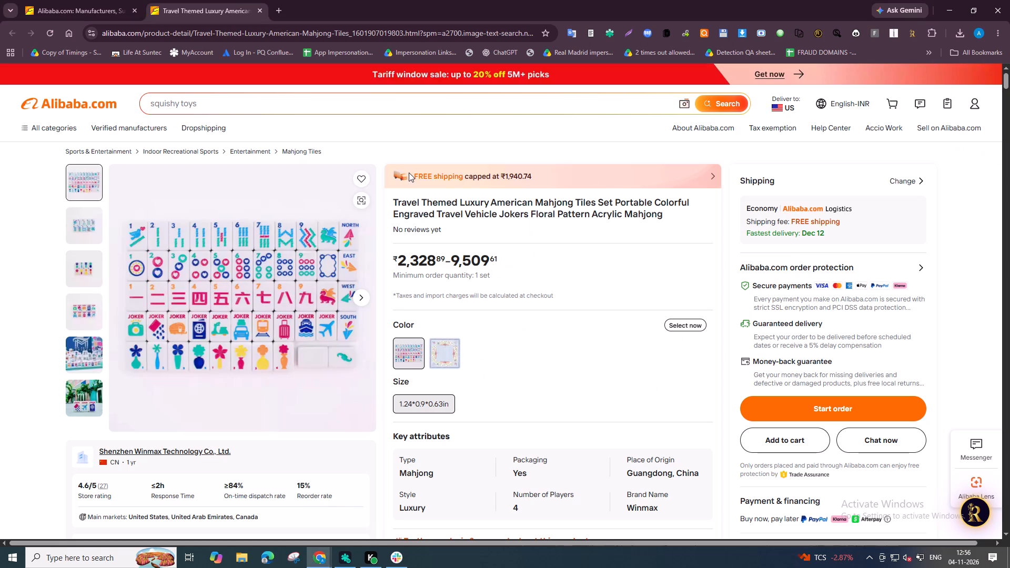
{"action": "key", "text": "alt+Tab"}
{"action": "left_click", "coordinate": [264, 151]}
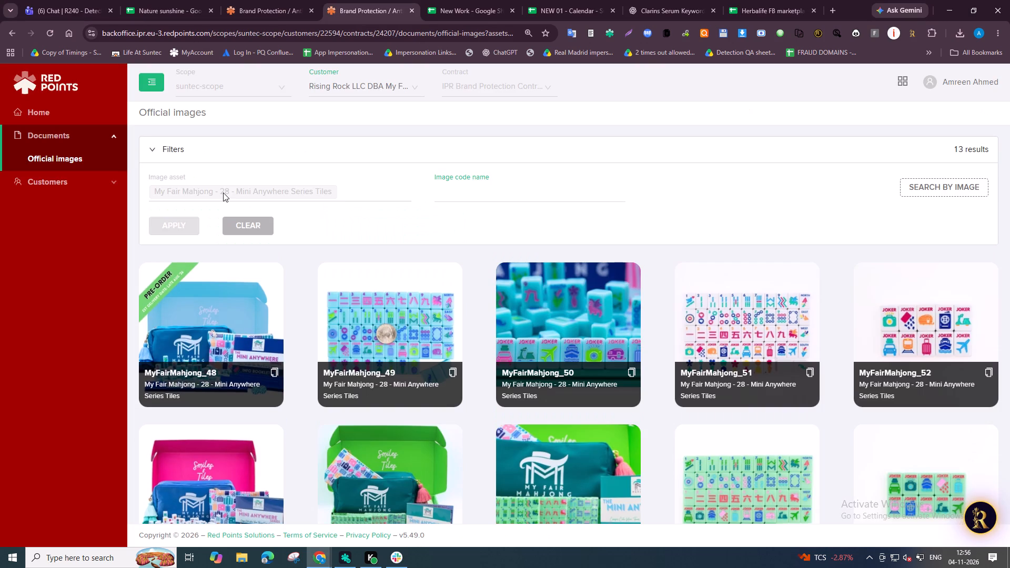
{"action": "left_click", "coordinate": [223, 192], "text": "alt"}
{"action": "left_click", "coordinate": [269, 0]}
{"action": "left_click", "coordinate": [225, 276]}
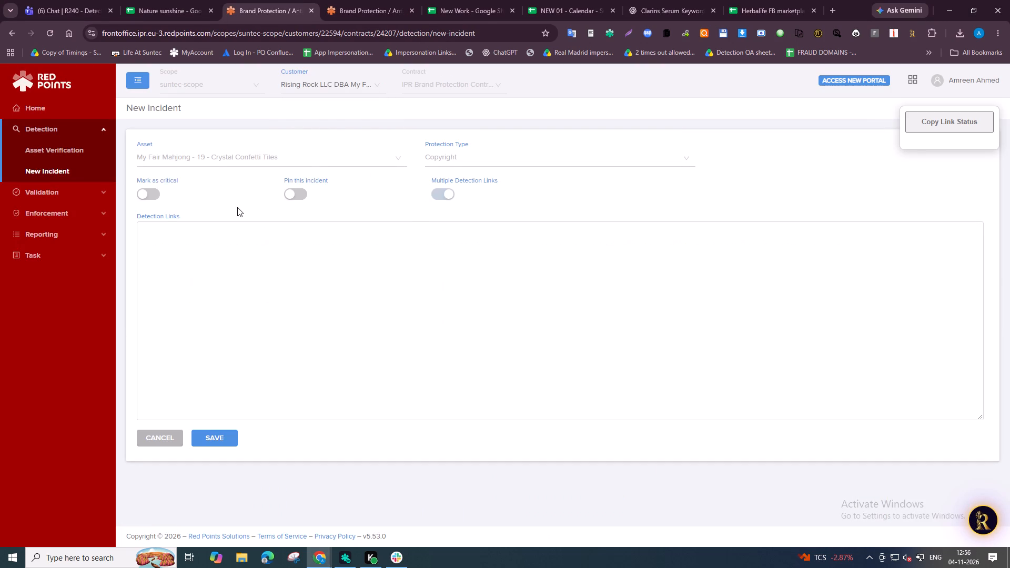
{"action": "left_click", "coordinate": [222, 158]}
{"action": "key", "text": "ctrl+v"}
{"action": "left_click", "coordinate": [226, 181]}
{"action": "left_click", "coordinate": [234, 271]}
Enter the Travel Themed Luxury American Mahjong Tiles listing's URL as the detection link and save the incident.
{"action": "key", "text": "alt+Tab"}
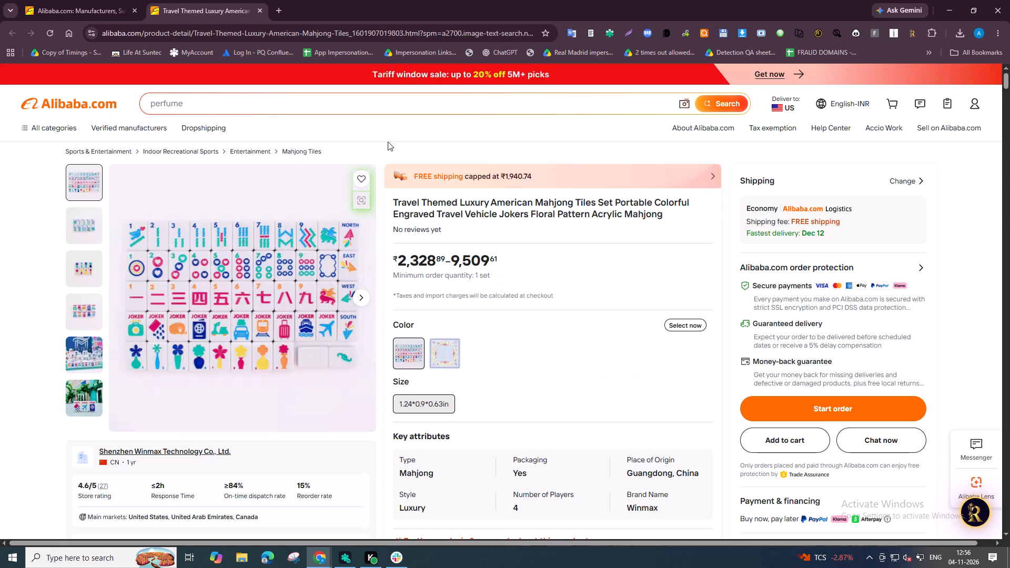
{"action": "left_click", "coordinate": [391, 32]}
{"action": "key", "text": "ctrl+a"}
{"action": "key", "text": "ctrl+a"}
{"action": "key", "text": "ctrl+c"}
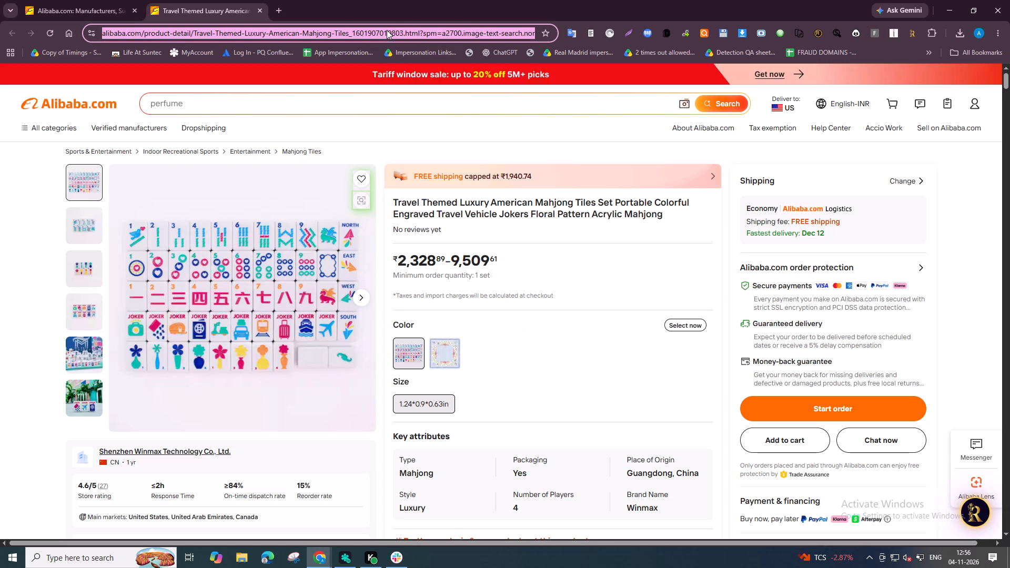
{"action": "key", "text": "ctrl+c"}
{"action": "key", "text": "ctrl+c"}
{"action": "key", "text": "alt+Tab"}
{"action": "left_click", "coordinate": [317, 261]}
{"action": "key", "text": "ctrl+v"}
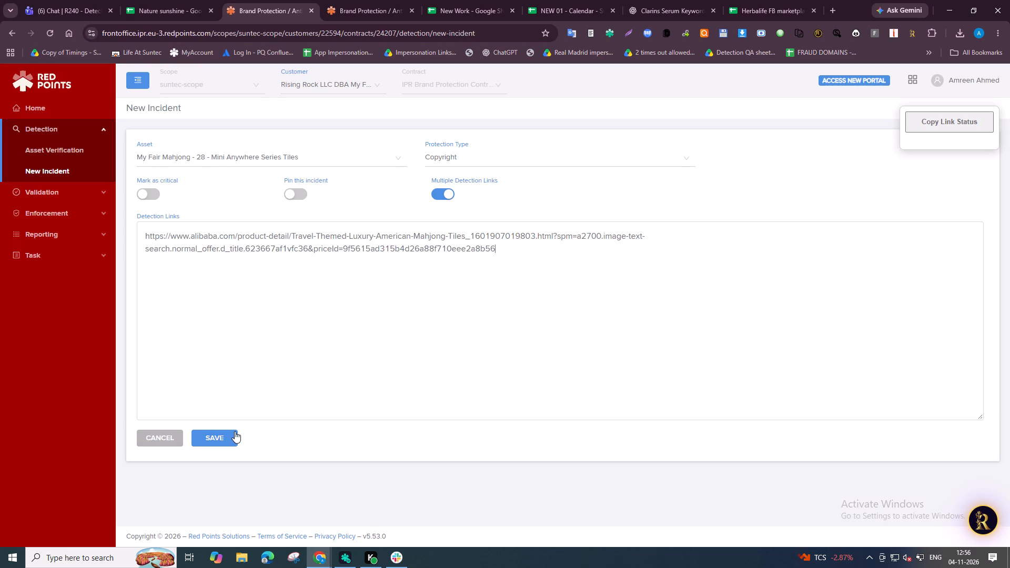
{"action": "left_click", "coordinate": [231, 435]}
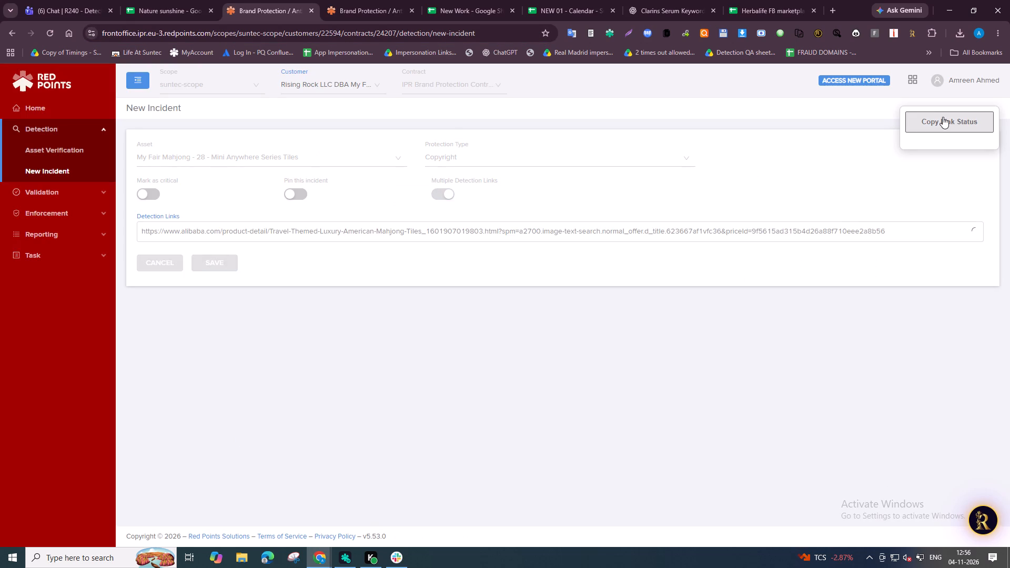
Copy the incident's link status into New Work row 29409, keeping only the link, status and incident ID without the header row.
{"action": "left_click", "coordinate": [944, 118]}
{"action": "left_click", "coordinate": [485, 0]}
{"action": "left_click", "coordinate": [352, 219]}
{"action": "key", "text": "ctrl+v"}
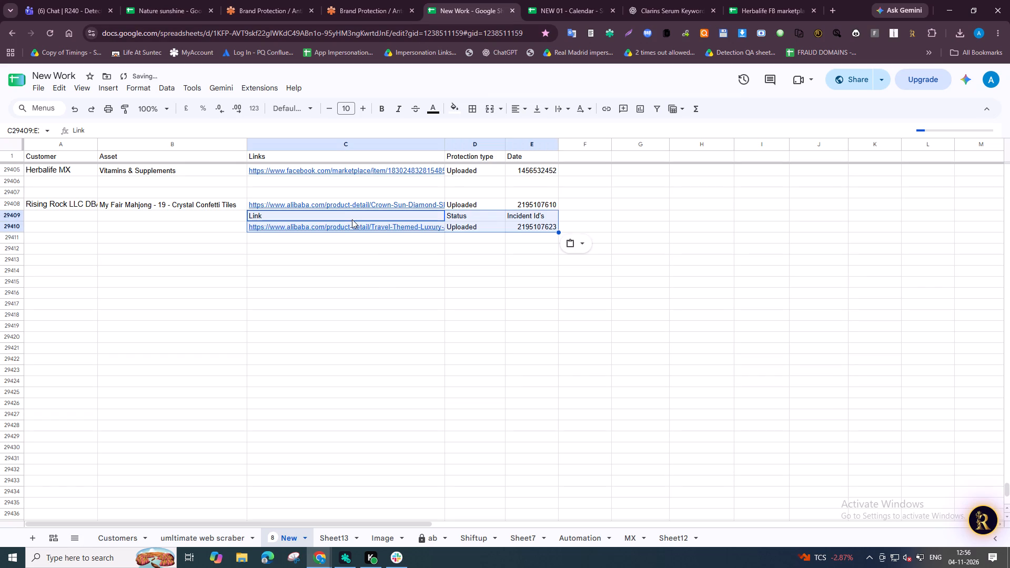
{"action": "key", "text": "Down"}
{"action": "key", "text": "ctrl+shift+Right"}
{"action": "key", "text": "ctrl+x"}
{"action": "key", "text": "Up"}
{"action": "key", "text": "ctrl+v"}
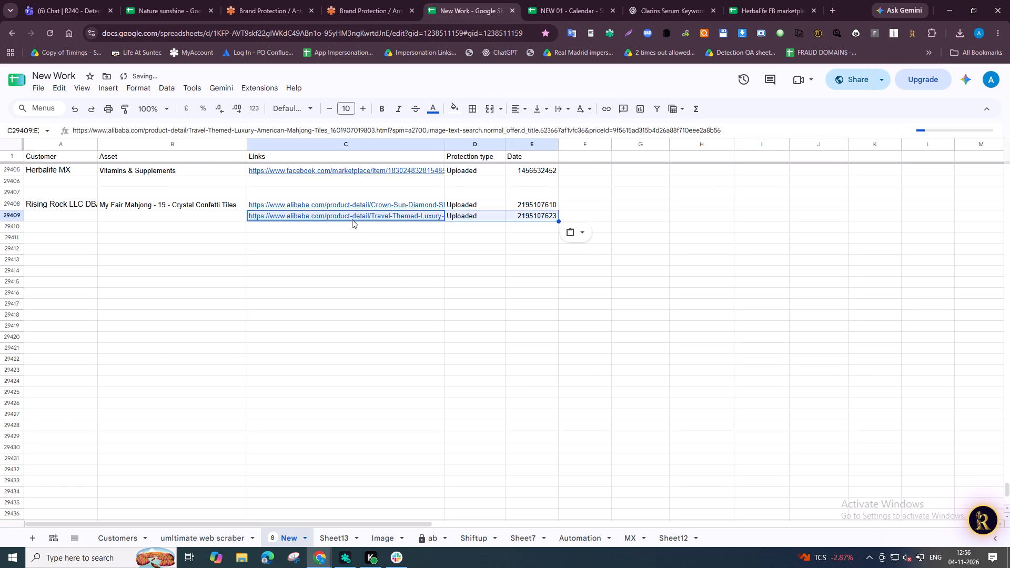
Fill row 29409's customer from the row above and enter My Fair Mahjong - 28 - Mini Anywhere Series Tiles as its asset.
{"action": "key", "text": "Left"}
{"action": "key", "text": "Left"}
{"action": "key", "text": "ctrl+d"}
{"action": "left_click", "coordinate": [285, 0]}
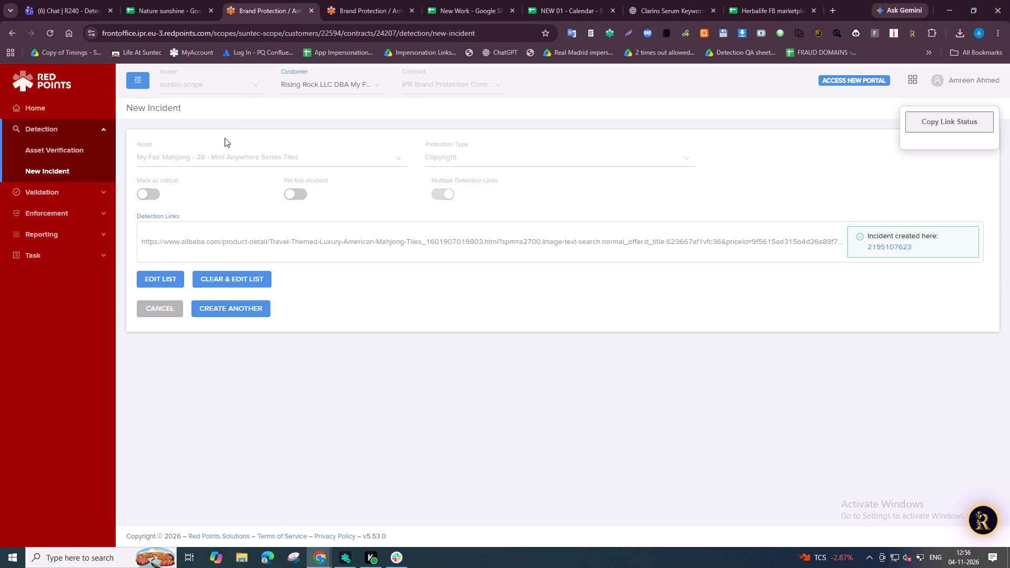
{"action": "left_click", "coordinate": [211, 157], "text": "alt"}
{"action": "left_click", "coordinate": [425, 0]}
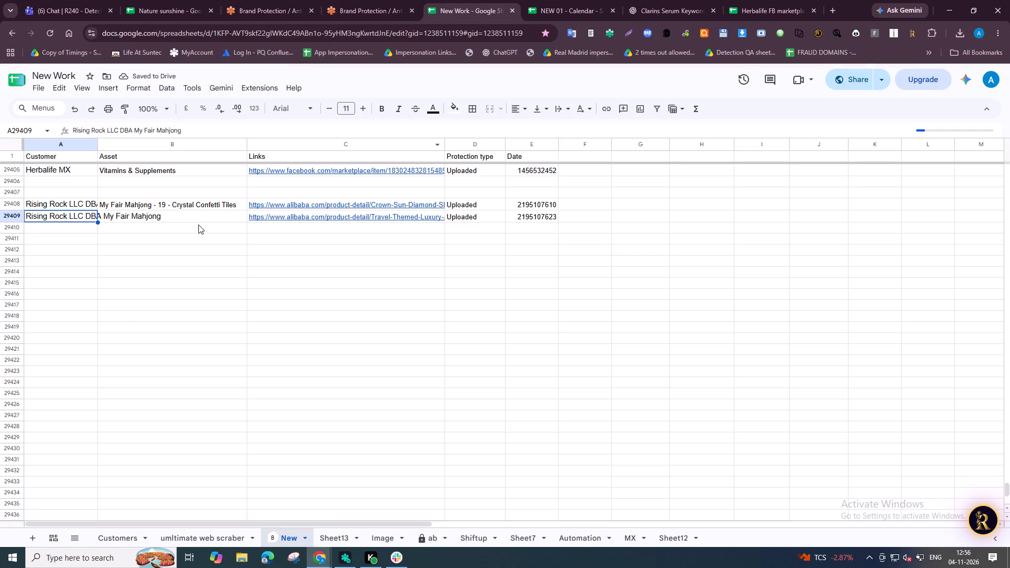
{"action": "left_click", "coordinate": [198, 225]}
{"action": "left_click", "coordinate": [216, 218]}
{"action": "key", "text": "ctrl+v"}
{"action": "left_click", "coordinate": [264, 258]}
Close the reported listing and open the Custom Four-Tier Blue Acrylic American Mahjong Set listing from the Alibaba results in a new tab.
{"action": "key", "text": "alt+Tab"}
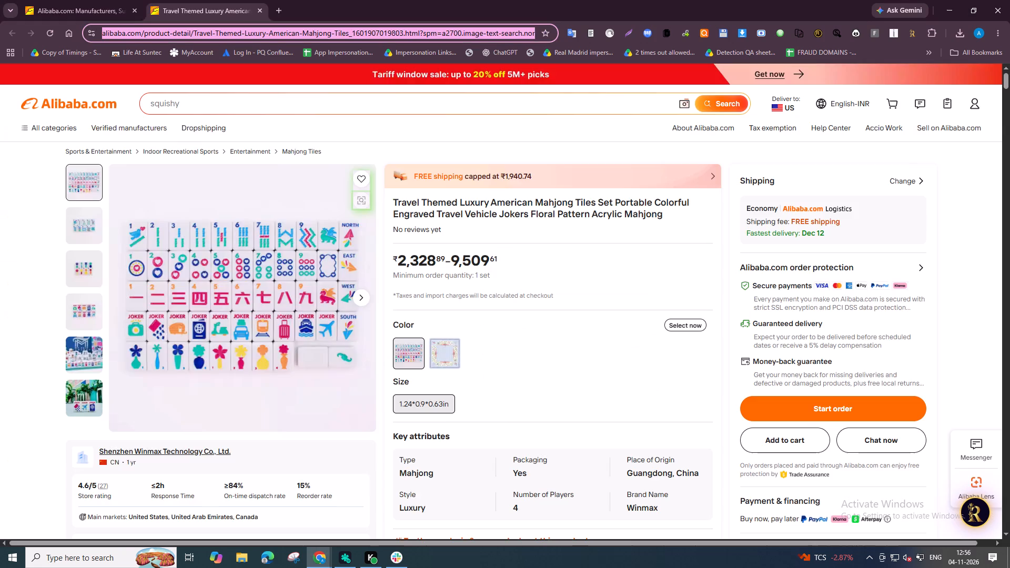
{"action": "key", "text": "ctrl+w"}
{"action": "scroll", "coordinate": [264, 267], "scroll_direction": "down", "scroll_amount": 5}
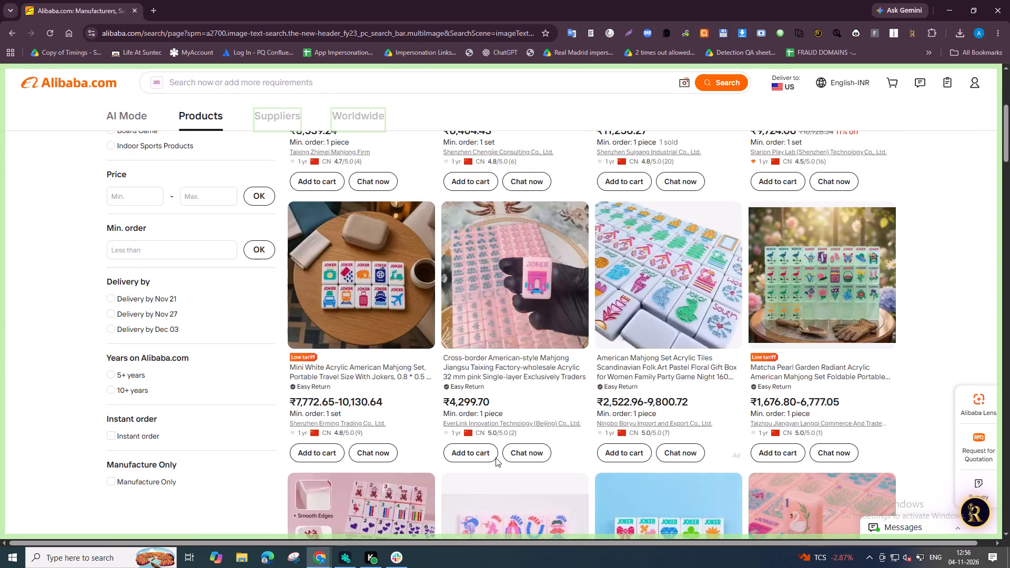
{"action": "scroll", "coordinate": [496, 458], "scroll_direction": "down", "scroll_amount": 6}
{"action": "right_click", "coordinate": [699, 332]}
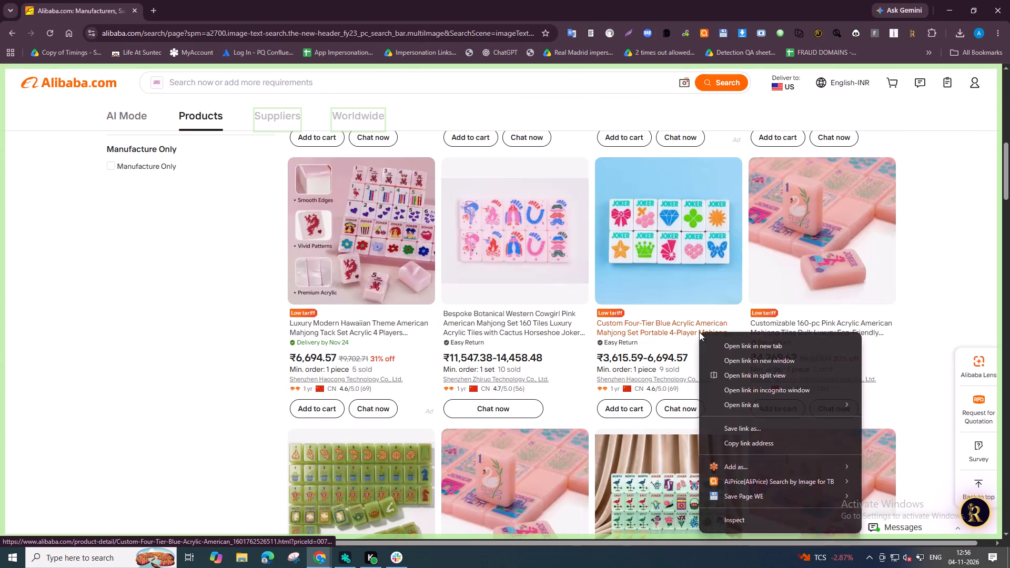
{"action": "left_click", "coordinate": [733, 347]}
Examine the rest of results page 2 for copied My Fair Mahjong tile images and go to page 3.
{"action": "scroll", "coordinate": [643, 395], "scroll_direction": "down", "scroll_amount": 14}
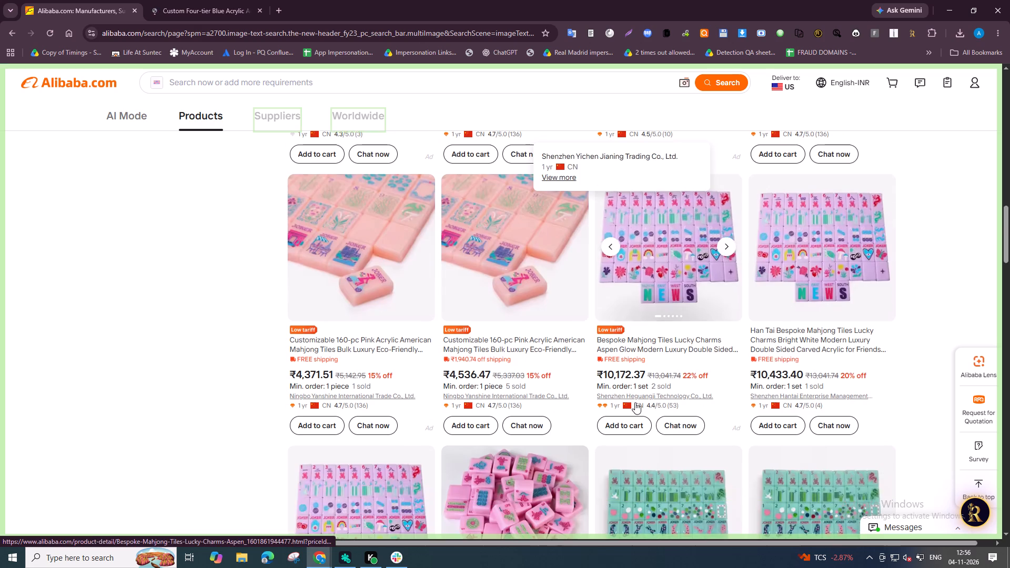
{"action": "scroll", "coordinate": [634, 401], "scroll_direction": "down", "scroll_amount": 19}
{"action": "scroll", "coordinate": [621, 403], "scroll_direction": "down", "scroll_amount": 19}
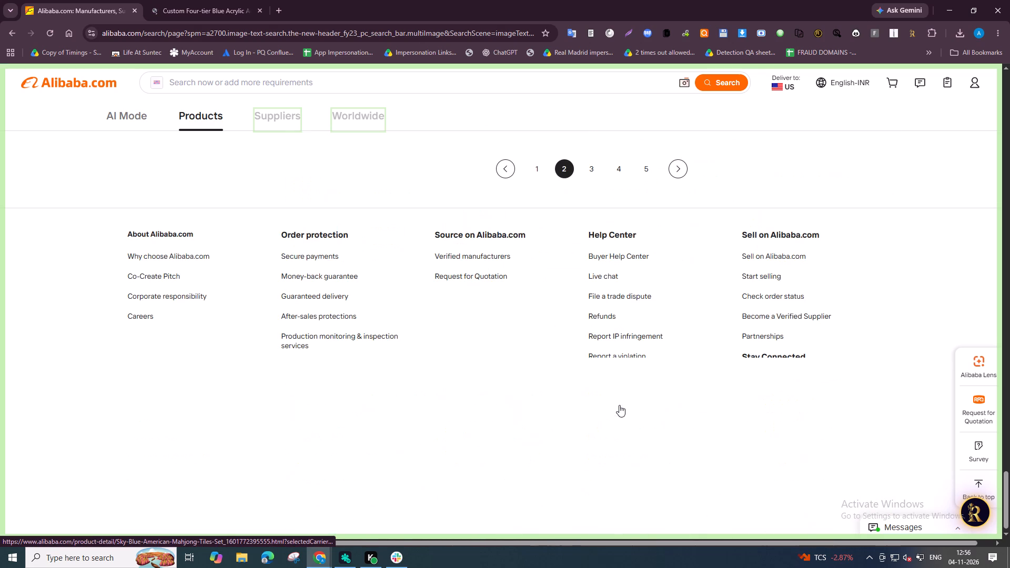
{"action": "scroll", "coordinate": [618, 395], "scroll_direction": "up", "scroll_amount": 3}
{"action": "left_click", "coordinate": [592, 327]}
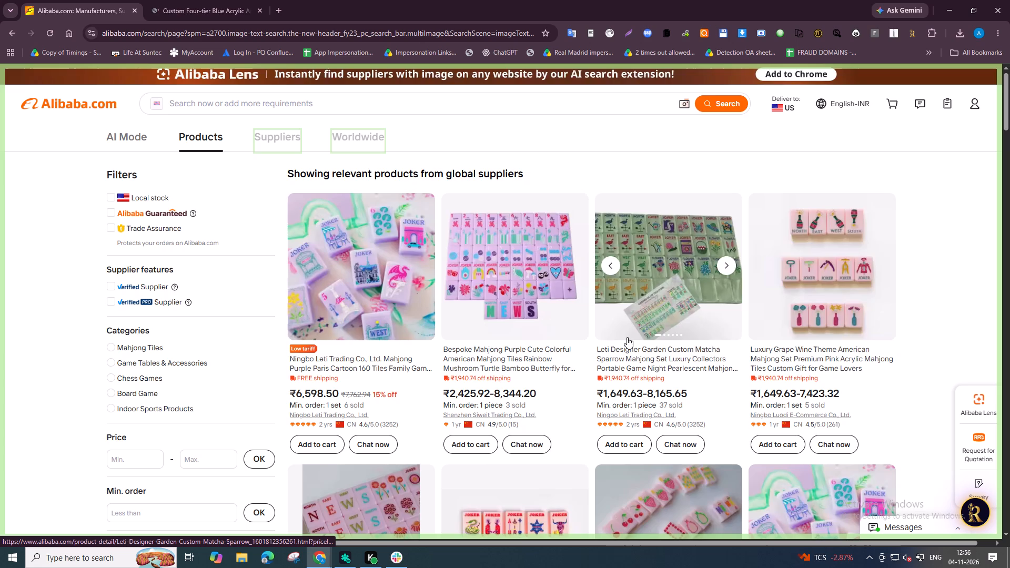
Check results page 3 for copied tile images and open the American Mahjong Set the Florida Series listing in a new tab.
{"action": "scroll", "coordinate": [565, 409], "scroll_direction": "down", "scroll_amount": 16}
{"action": "scroll", "coordinate": [545, 421], "scroll_direction": "down", "scroll_amount": 5}
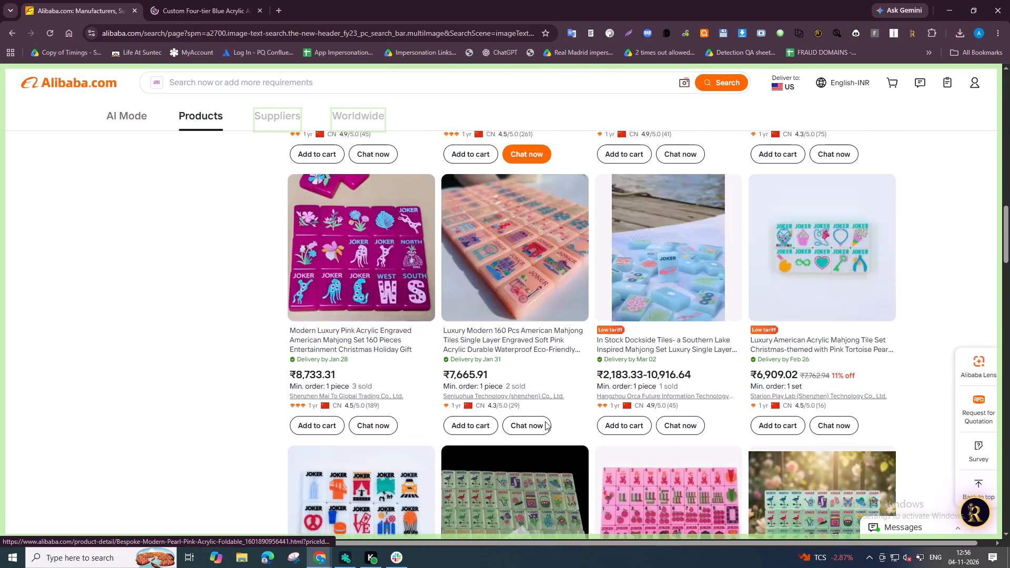
{"action": "scroll", "coordinate": [545, 421], "scroll_direction": "down", "scroll_amount": 12}
{"action": "scroll", "coordinate": [544, 421], "scroll_direction": "up", "scroll_amount": 5}
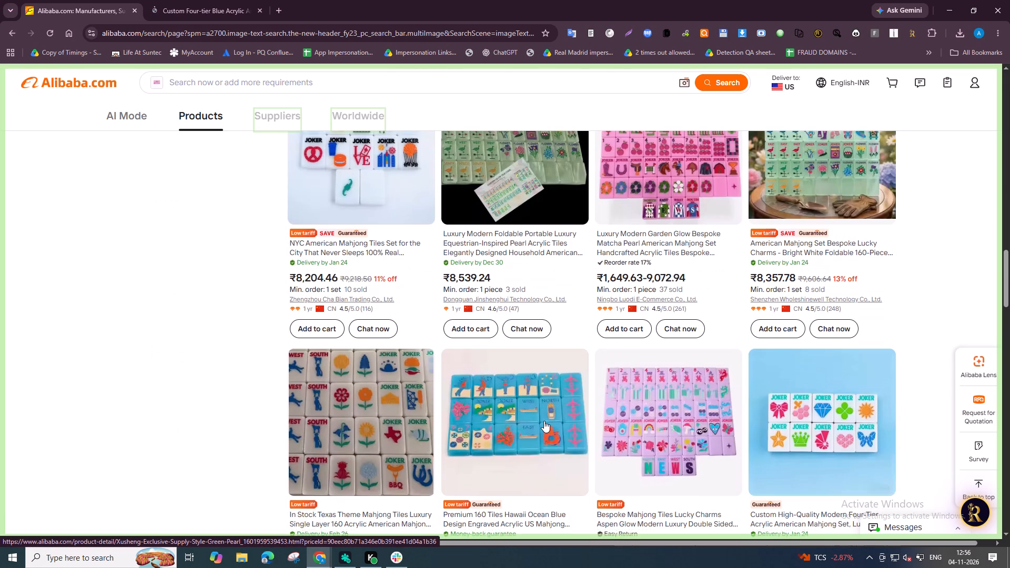
{"action": "scroll", "coordinate": [544, 421], "scroll_direction": "down", "scroll_amount": 17}
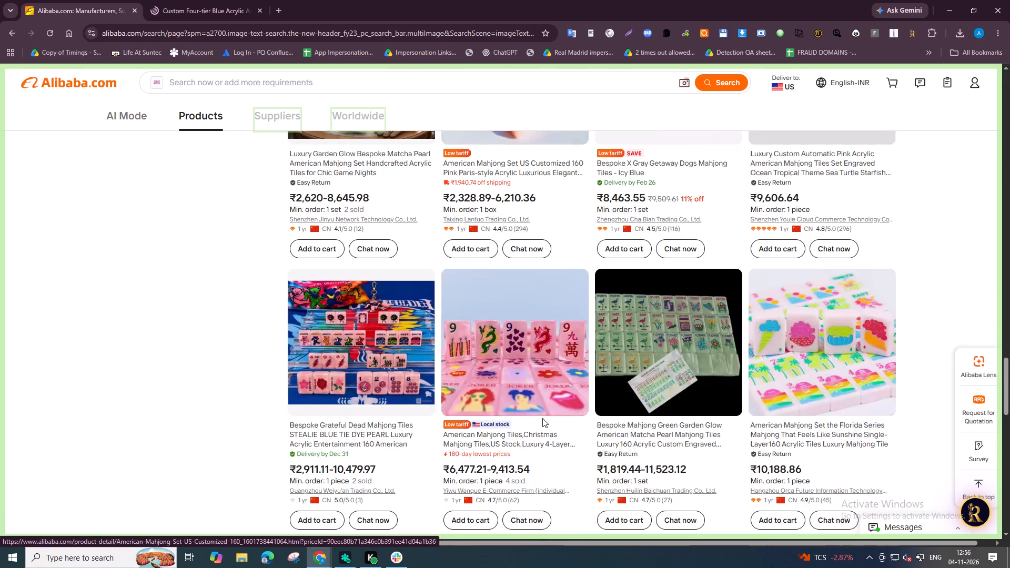
{"action": "scroll", "coordinate": [542, 418], "scroll_direction": "down", "scroll_amount": 5}
{"action": "scroll", "coordinate": [542, 418], "scroll_direction": "up", "scroll_amount": 4}
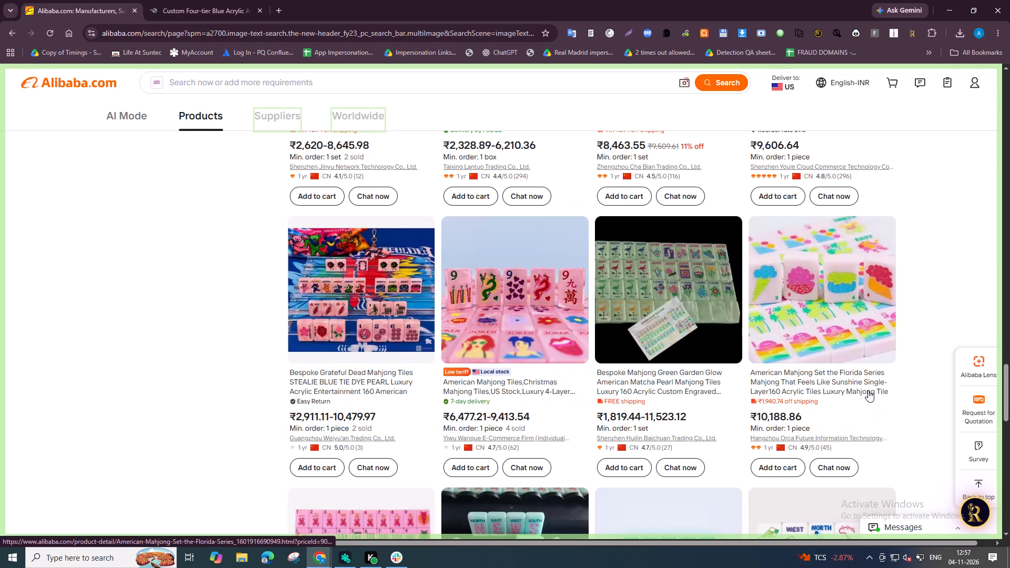
{"action": "right_click", "coordinate": [868, 390]}
{"action": "left_click", "coordinate": [781, 196]}
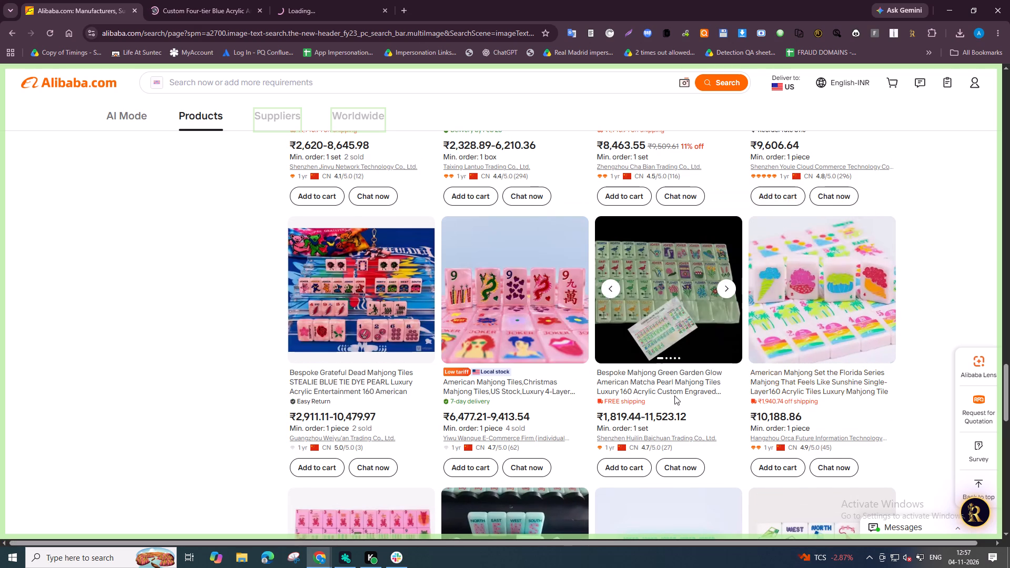
Check the remaining listings on results page 3 and go to page 4.
{"action": "scroll", "coordinate": [630, 452], "scroll_direction": "down", "scroll_amount": 11}
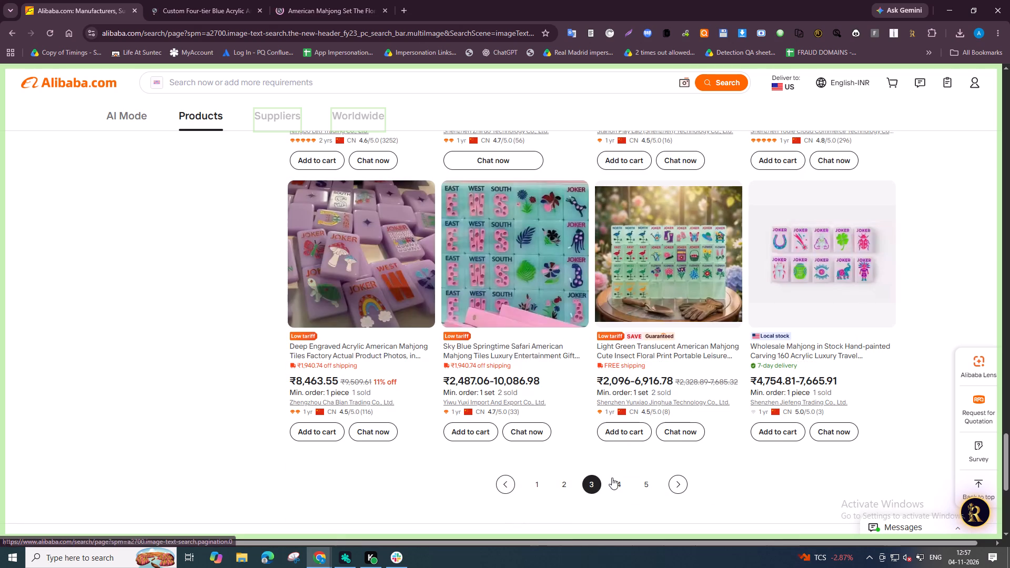
{"action": "left_click", "coordinate": [624, 484]}
Review the Custom Four-Tier Blue Acrylic listing's photos and close its tab.
{"action": "left_click", "coordinate": [229, 0]}
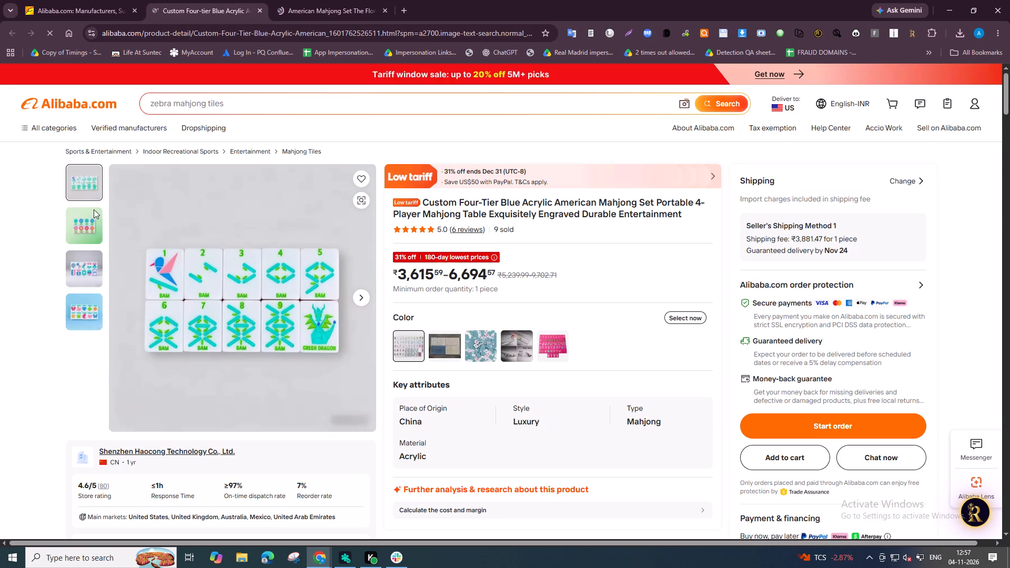
{"action": "key", "text": "ctrl+w"}
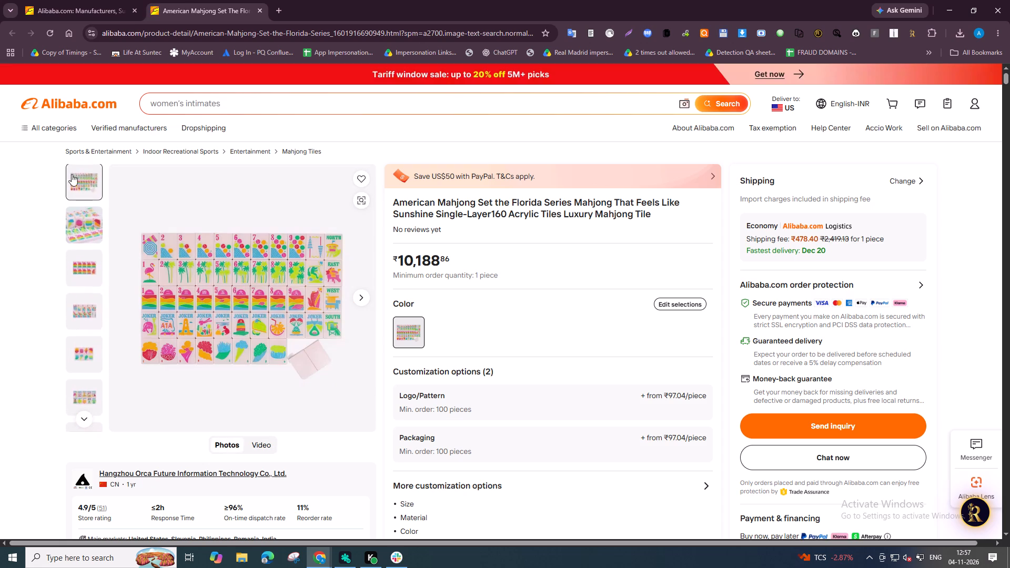
Check the Florida Series listing's photos against the Mini Anywhere official images in Red Points.
{"action": "key", "text": "alt+Tab"}
{"action": "left_click", "coordinate": [348, 0]}
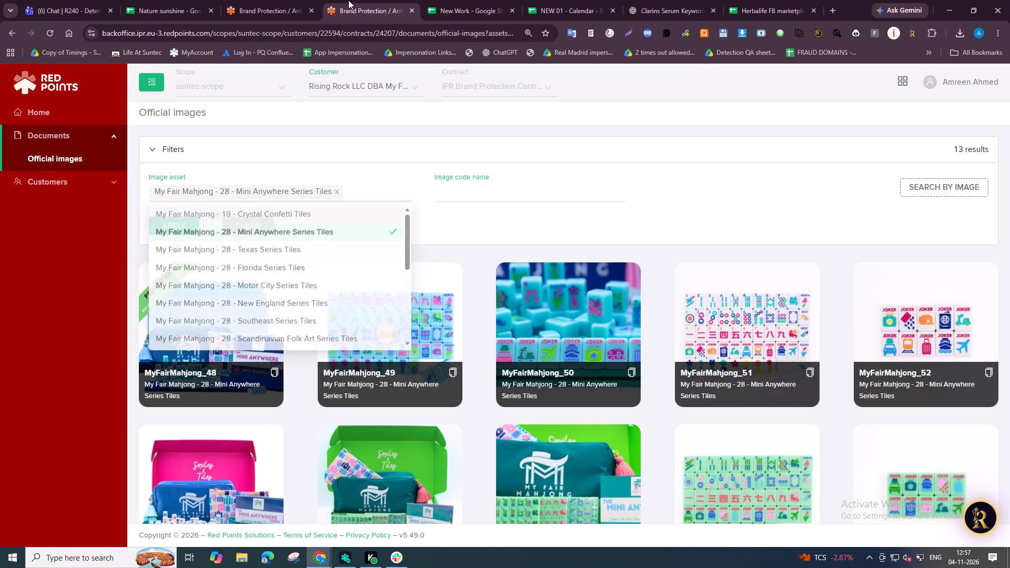
{"action": "scroll", "coordinate": [439, 293], "scroll_direction": "up", "scroll_amount": 4}
{"action": "scroll", "coordinate": [448, 294], "scroll_direction": "down", "scroll_amount": 5}
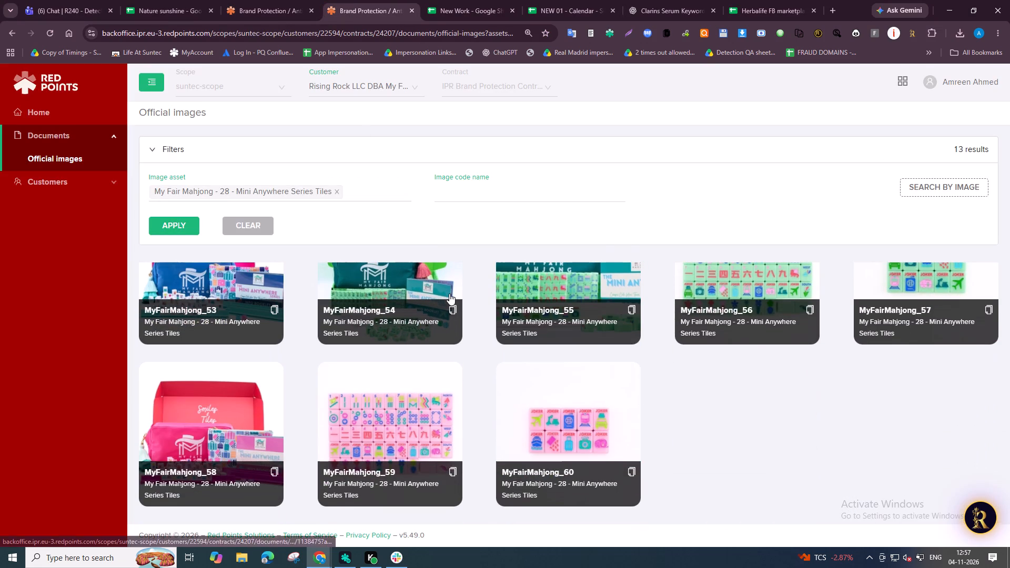
{"action": "scroll", "coordinate": [449, 292], "scroll_direction": "up", "scroll_amount": 7}
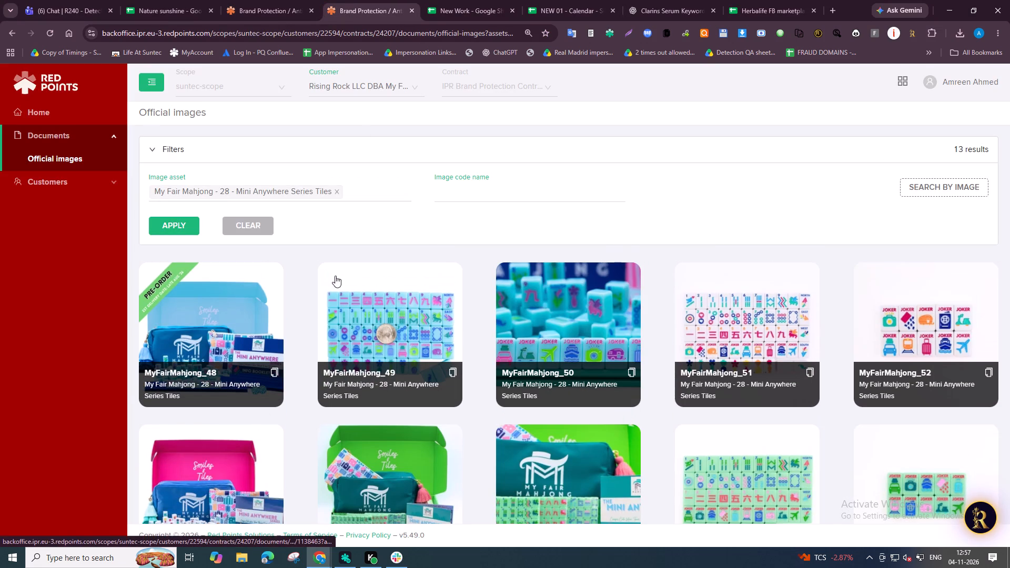
{"action": "key", "text": "alt+Tab"}
{"action": "key", "text": "Tab"}
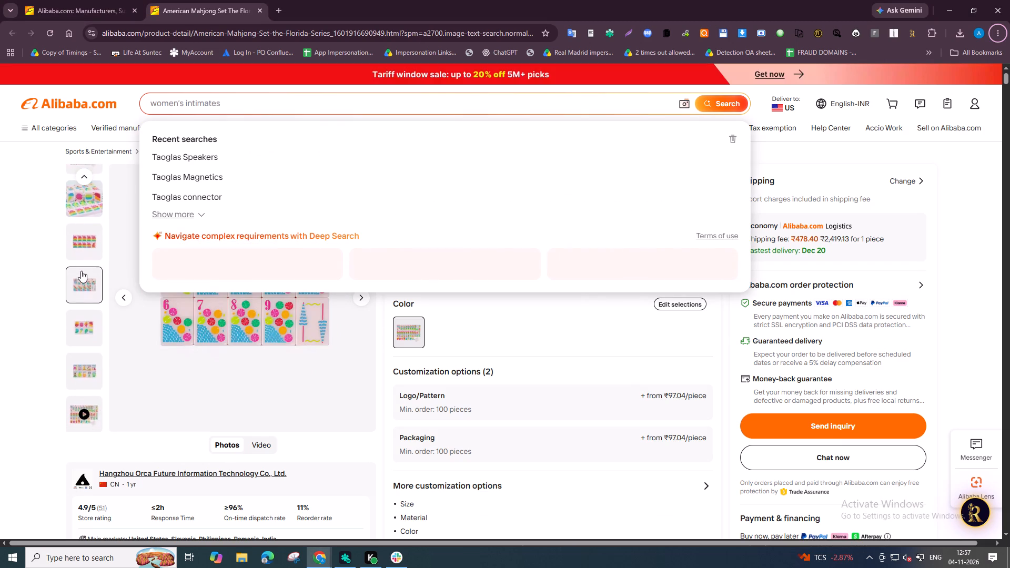
{"action": "left_click", "coordinate": [13, 333]}
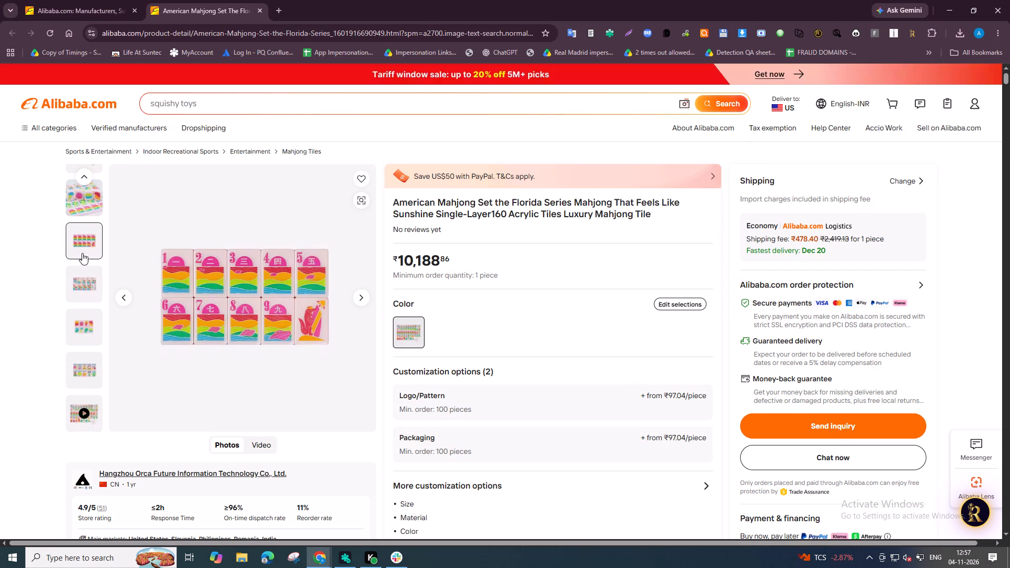
Filter the Red Points official images by the Texas, Florida and Motor City Series Tiles assets instead of Mini Anywhere.
{"action": "key", "text": "alt+Tab"}
{"action": "left_click", "coordinate": [264, 222]}
{"action": "left_click", "coordinate": [294, 196]}
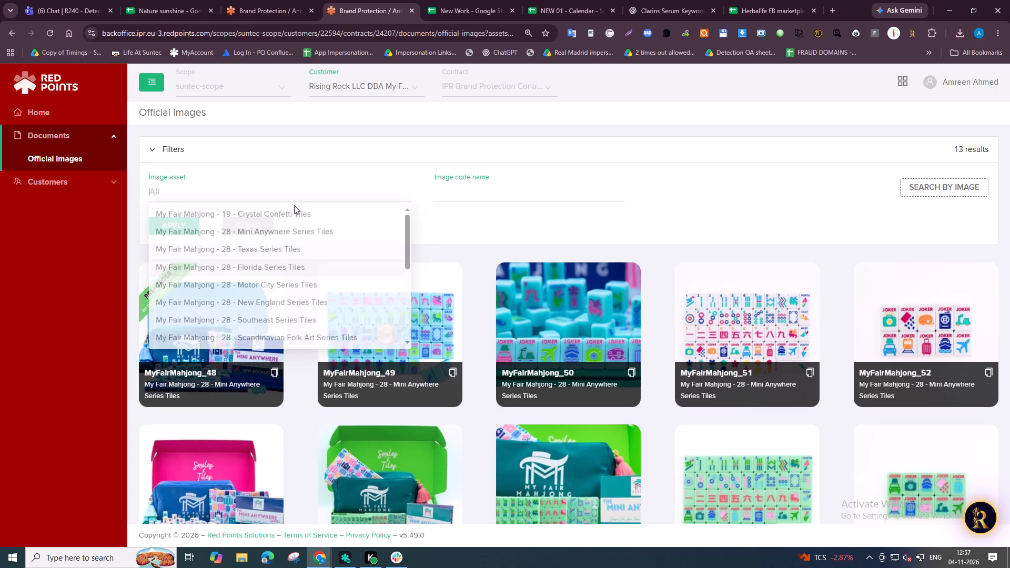
{"action": "left_click", "coordinate": [284, 249]}
{"action": "left_click", "coordinate": [282, 271]}
{"action": "left_click", "coordinate": [282, 302]}
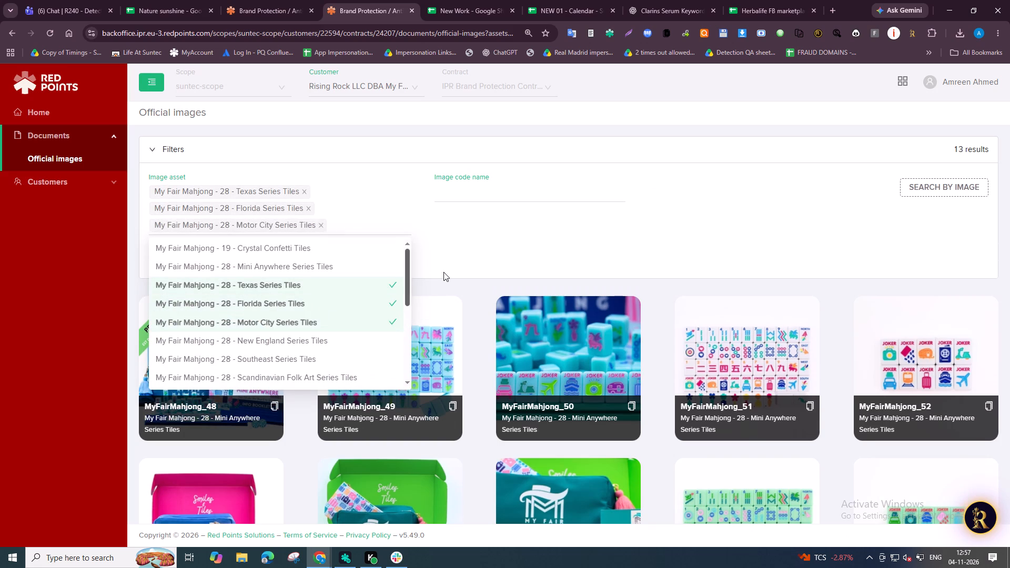
{"action": "left_click", "coordinate": [464, 266]}
{"action": "left_click", "coordinate": [168, 258]}
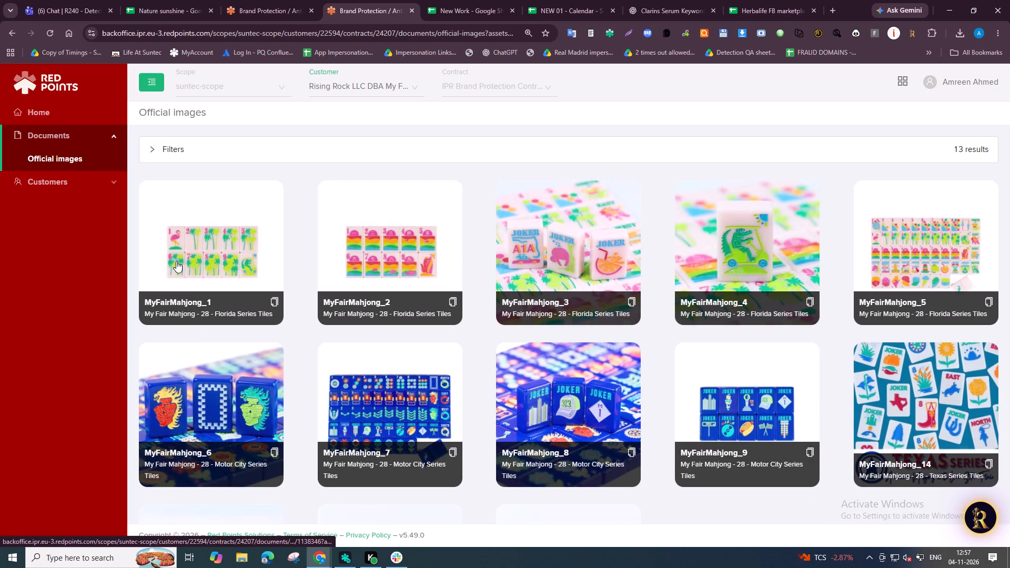
Compare official image MyFairMahjong_2 with the matching ten-tile photo in the Florida Series listing.
{"action": "left_click", "coordinate": [381, 246]}
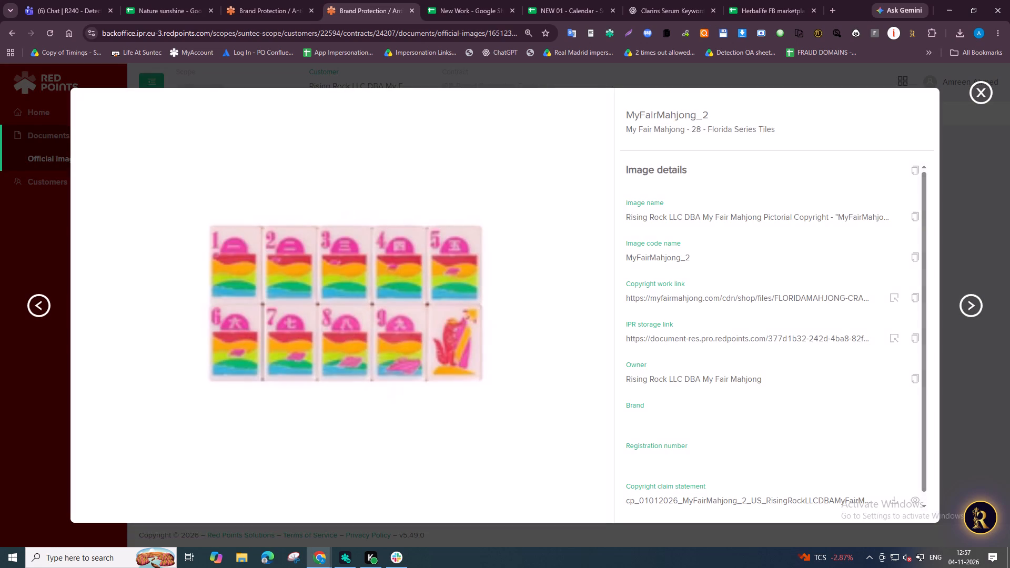
{"action": "key", "text": "alt+Tab"}
{"action": "key", "text": "alt+Tab"}
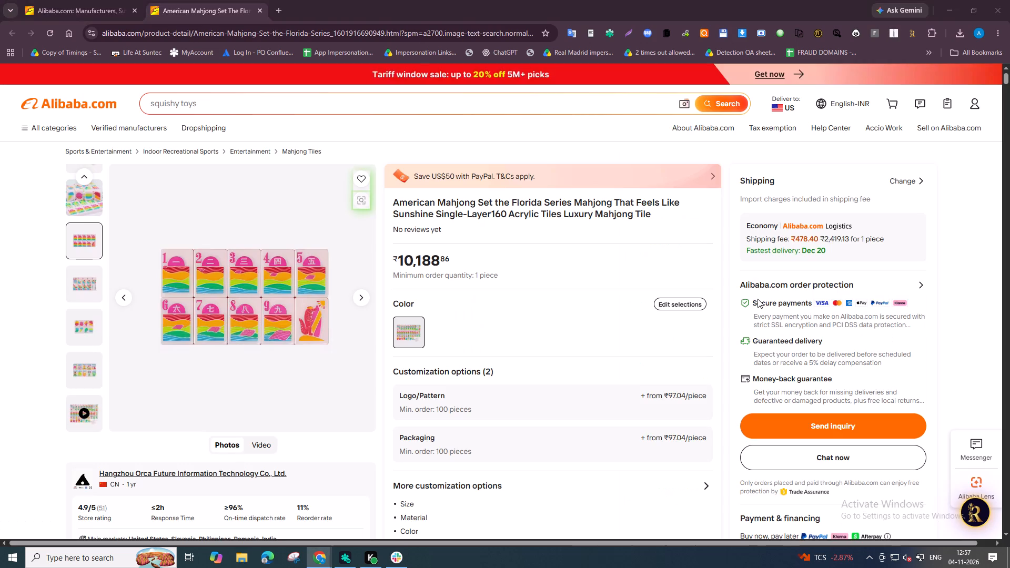
Filter the Red Points official images by only the My Fair Mahjong - 28 - Florida Series Tiles asset.
{"action": "left_click_drag", "start_coordinate": [622, 129], "coordinate": [824, 129]}
{"action": "key", "text": "ctrl+c"}
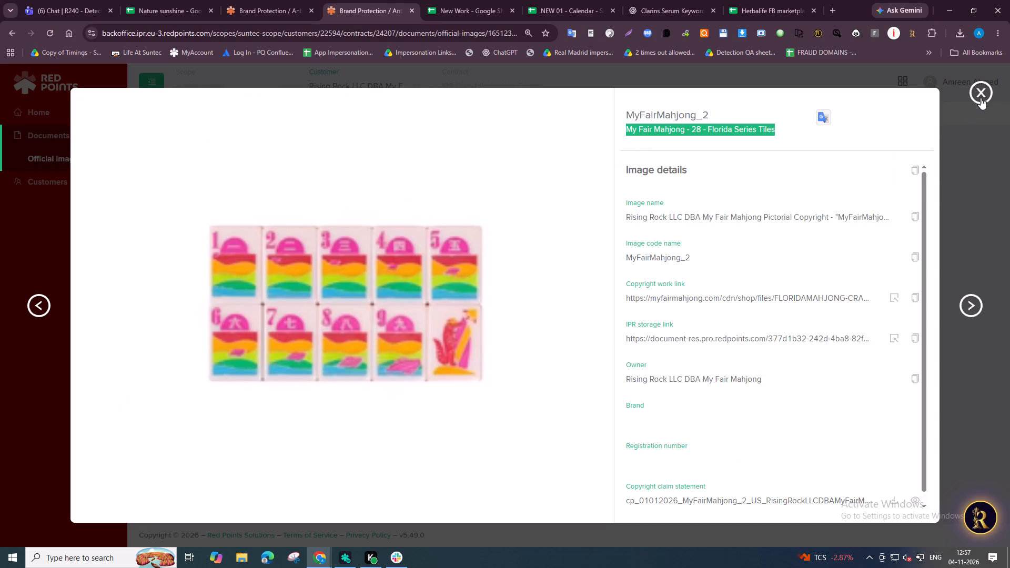
{"action": "left_click", "coordinate": [980, 96]}
{"action": "left_click", "coordinate": [319, 151]}
{"action": "left_click", "coordinate": [267, 262]}
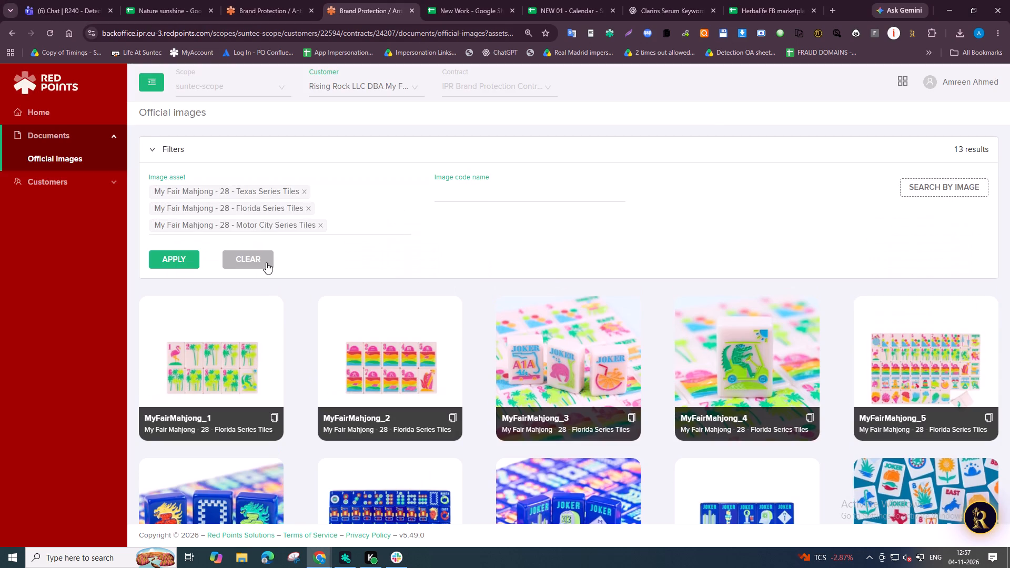
{"action": "left_click", "coordinate": [274, 232]}
{"action": "left_click", "coordinate": [275, 200]}
{"action": "key", "text": "ctrl+v"}
{"action": "left_click", "coordinate": [272, 215]}
{"action": "left_click", "coordinate": [589, 232]}
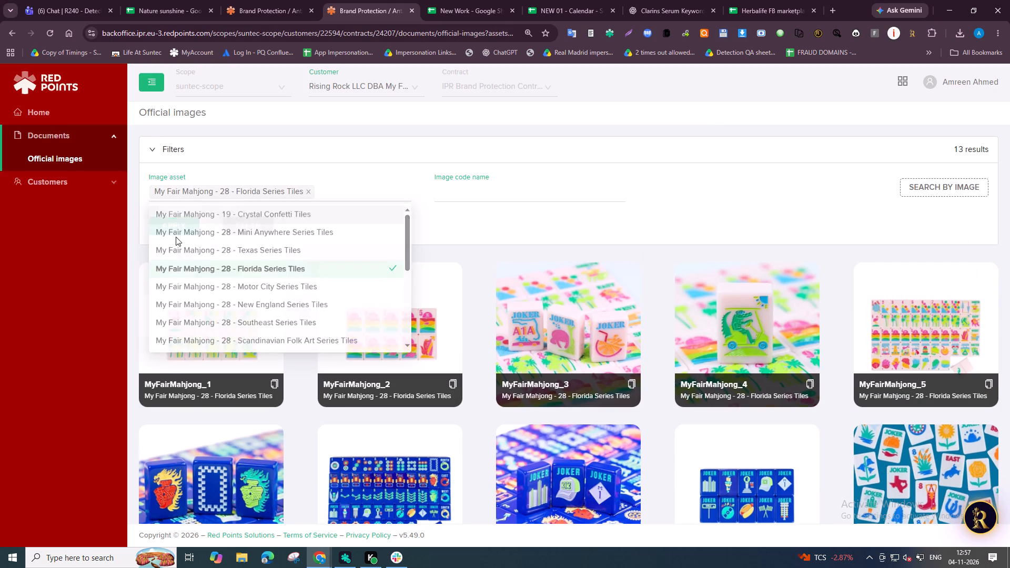
{"action": "left_click", "coordinate": [179, 226]}
Compare the Florida Series listing's photos with the filtered Florida Series official images in Red Points.
{"action": "key", "text": "alt+Tab"}
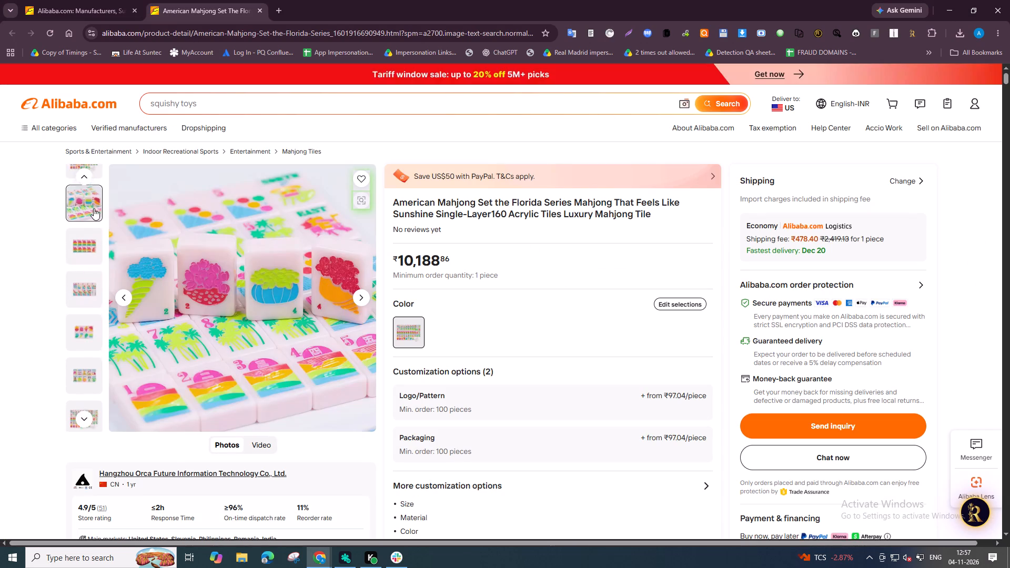
{"action": "key", "text": "alt+Tab"}
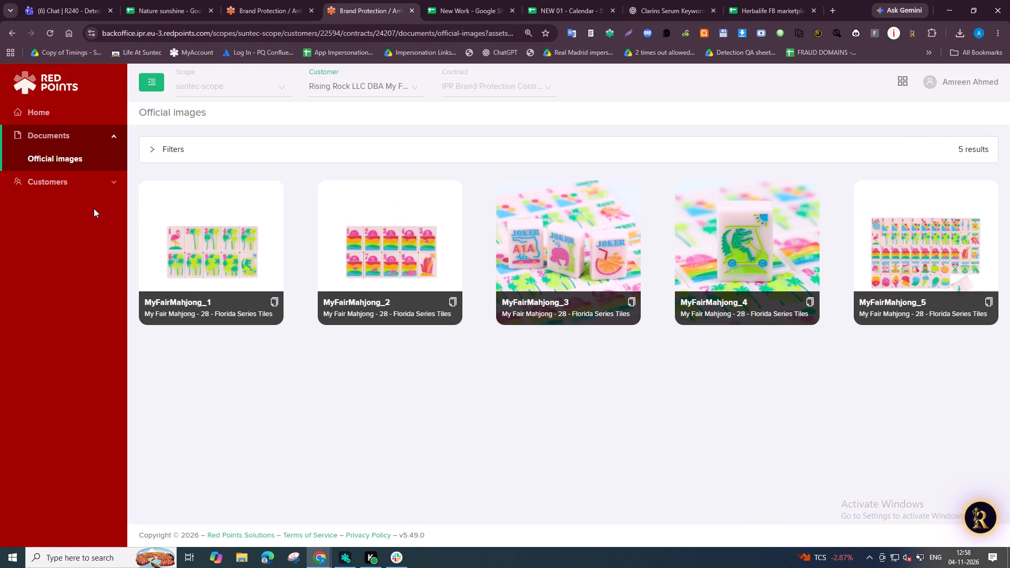
{"action": "key", "text": "alt+Tab"}
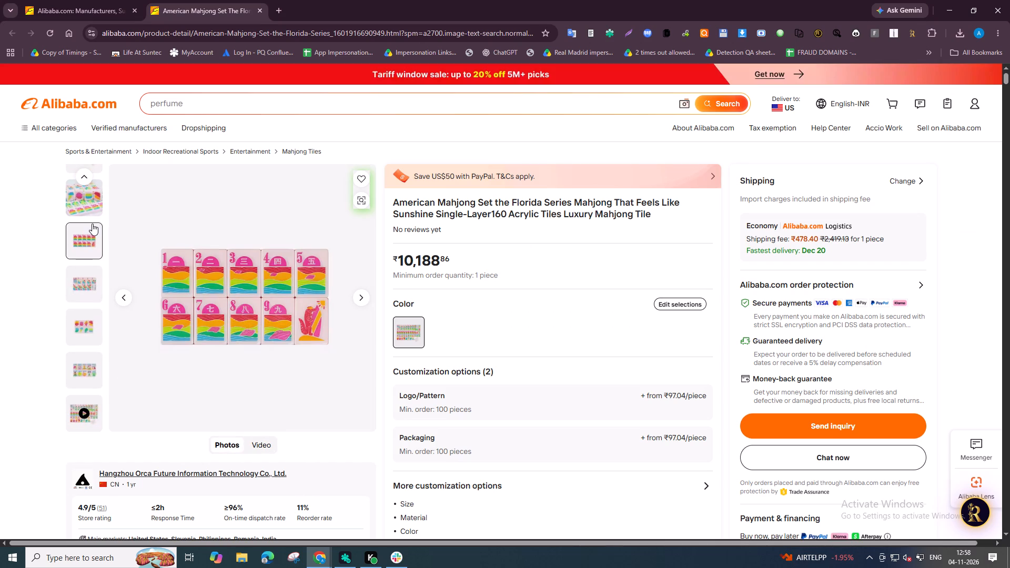
{"action": "key", "text": "alt+Tab"}
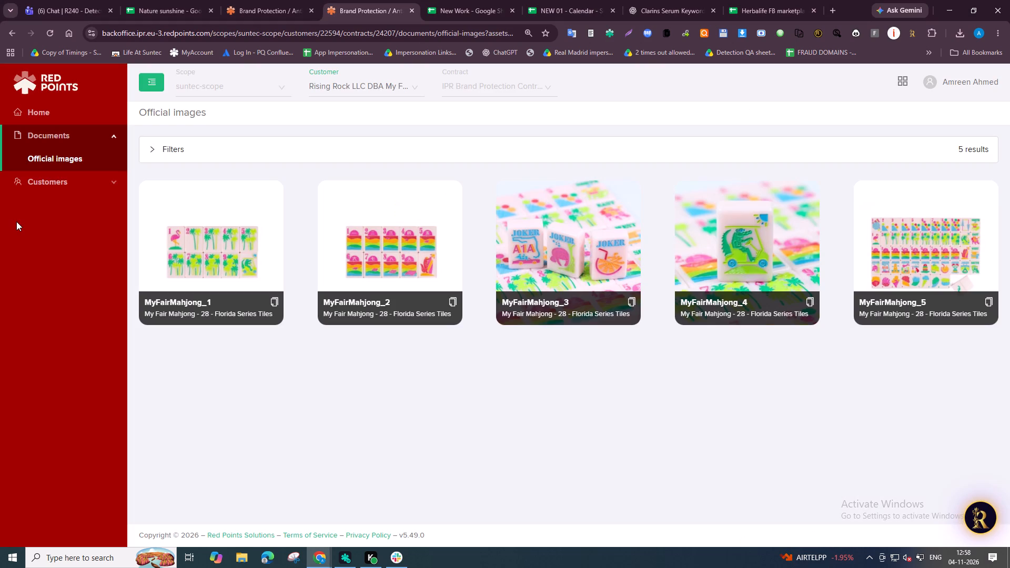
{"action": "key", "text": "alt+Tab"}
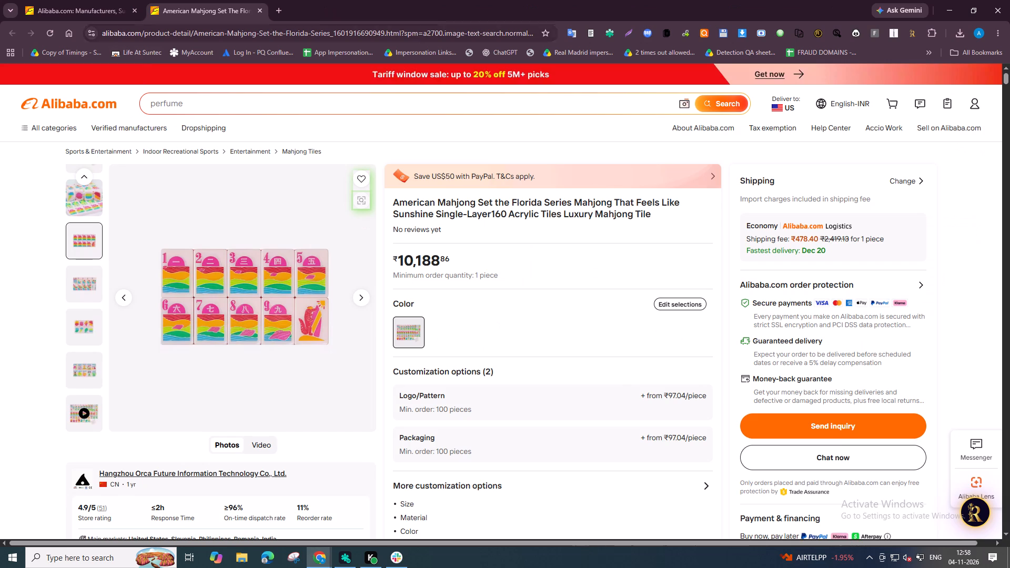
Start another Red Points incident and set its asset to My Fair Mahjong - 28 - Florida Series Tiles.
{"action": "left_click", "coordinate": [154, 31]}
{"action": "key", "text": "ctrl+a"}
{"action": "key", "text": "ctrl+c"}
{"action": "key", "text": "ctrl+c"}
{"action": "key", "text": "ctrl+c"}
{"action": "key", "text": "ctrl+c"}
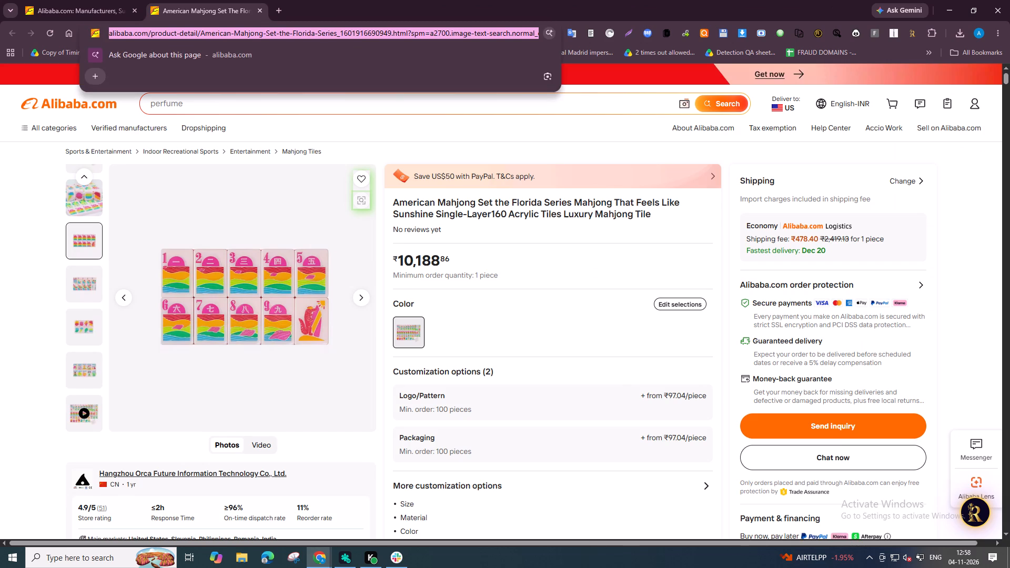
{"action": "key", "text": "alt+Tab"}
{"action": "left_click", "coordinate": [261, 0]}
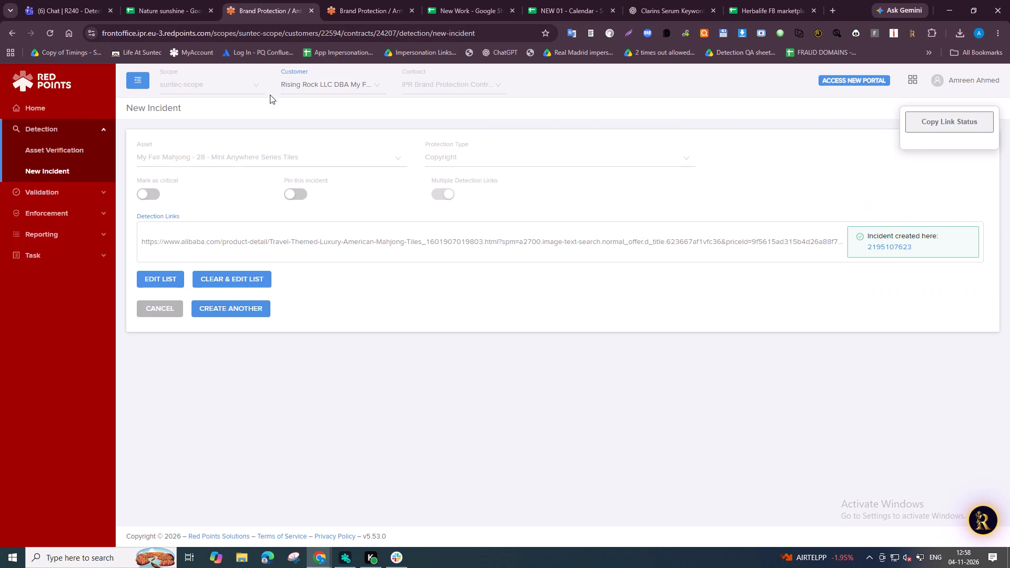
{"action": "left_click", "coordinate": [361, 0]}
{"action": "left_click", "coordinate": [244, 156]}
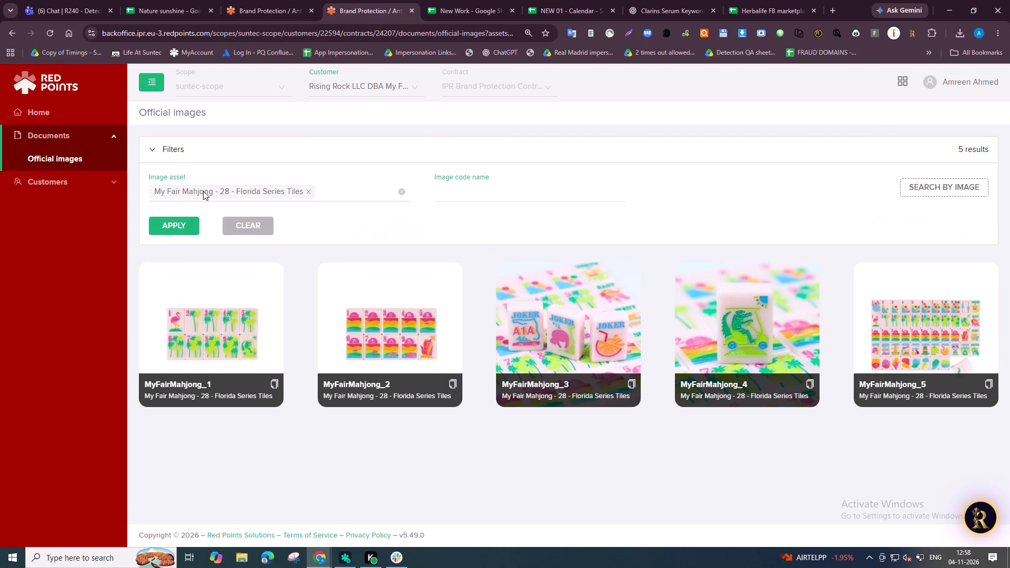
{"action": "left_click", "coordinate": [203, 191], "text": "alt"}
{"action": "left_click", "coordinate": [275, 0]}
{"action": "left_click", "coordinate": [215, 277]}
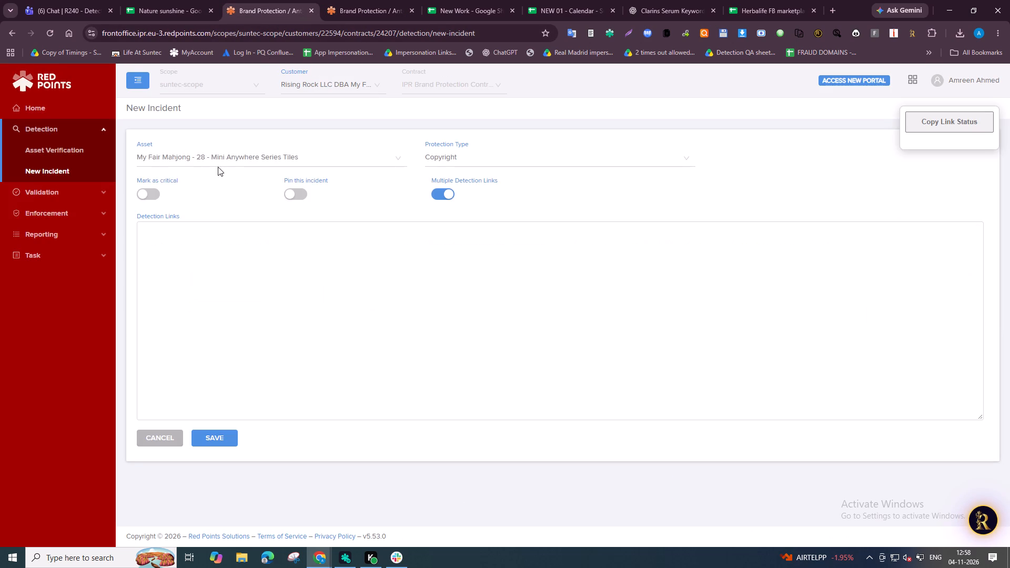
{"action": "left_click", "coordinate": [216, 161]}
{"action": "key", "text": "ctrl+v"}
{"action": "left_click", "coordinate": [217, 184]}
{"action": "left_click", "coordinate": [221, 281]}
Add the Florida Series Alibaba listing's URL as the incident's detection link and save the incident.
{"action": "key", "text": "alt+Tab"}
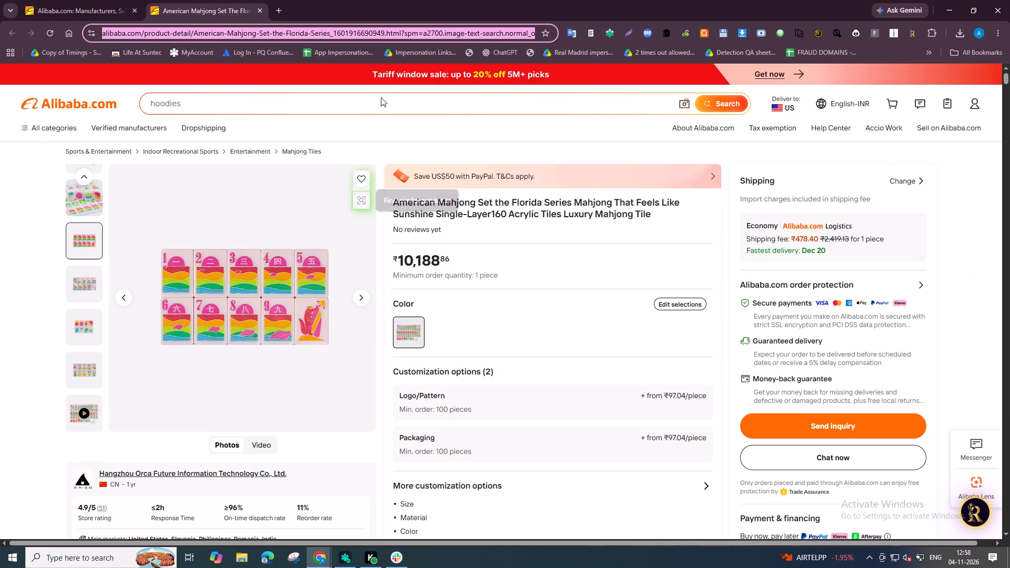
{"action": "key", "text": "ctrl+a"}
{"action": "key", "text": "ctrl+c"}
{"action": "key", "text": "ctrl+c"}
{"action": "key", "text": "alt+Tab"}
{"action": "left_click", "coordinate": [324, 266]}
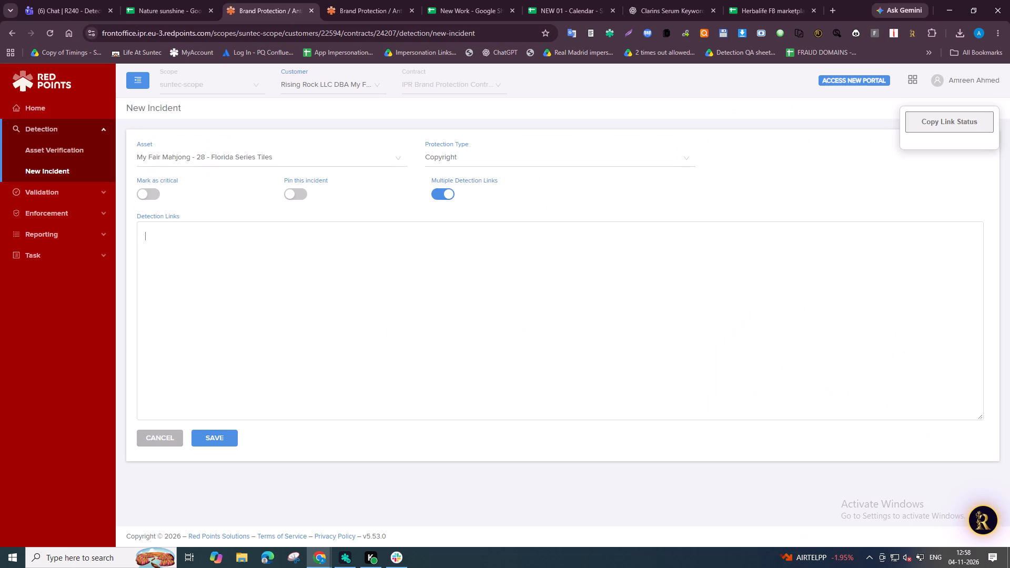
{"action": "key", "text": "ctrl+v"}
{"action": "left_click", "coordinate": [228, 443]}
Copy the new incident's link status into New Work and move its link, status and ID to row 29410.
{"action": "left_click", "coordinate": [959, 127]}
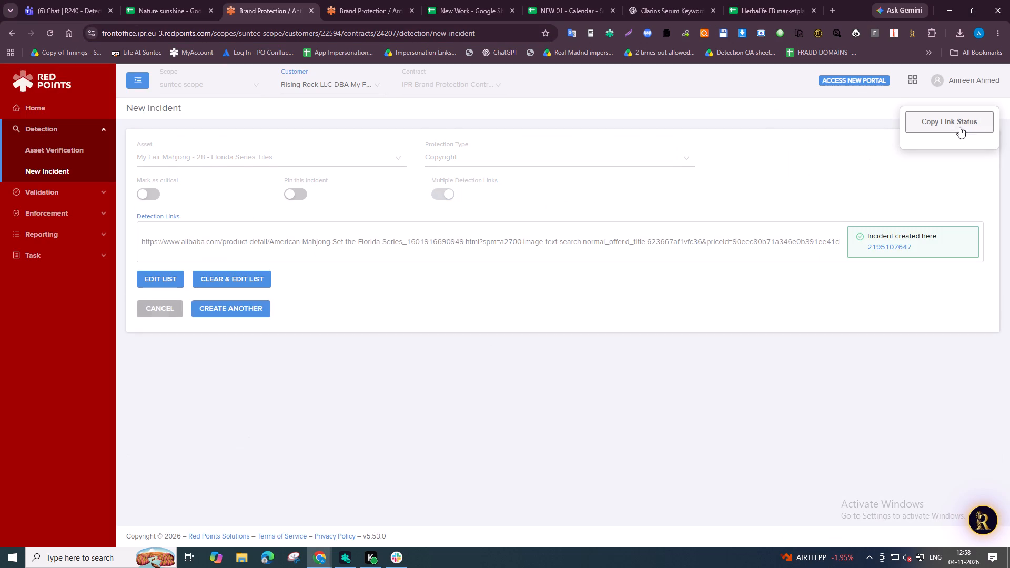
{"action": "left_click", "coordinate": [471, 0]}
{"action": "key", "text": "ctrl+v"}
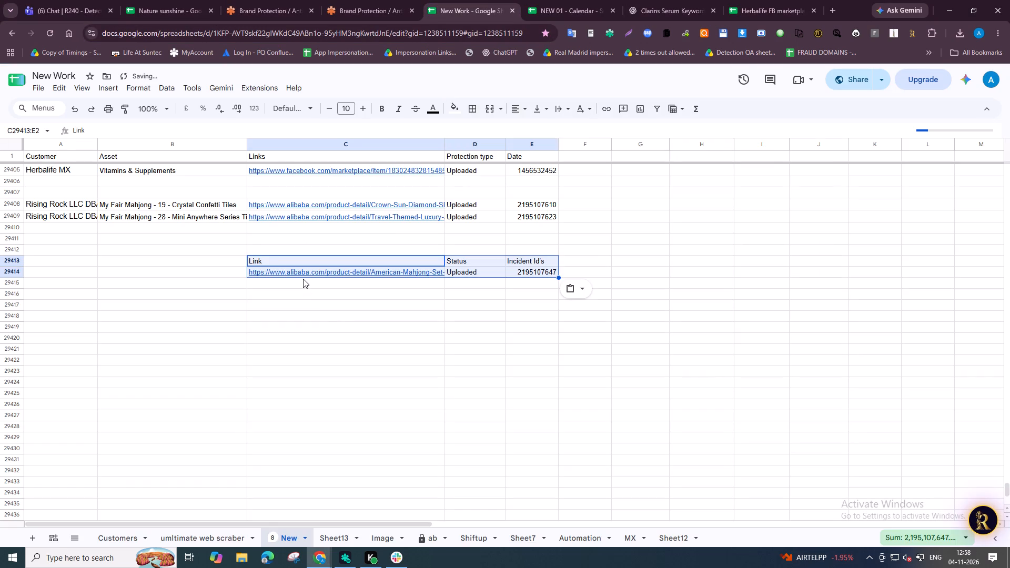
{"action": "key", "text": "Down"}
{"action": "key", "text": "ctrl+shift+Right"}
{"action": "key", "text": "ctrl+x"}
{"action": "key", "text": "ctrl+Up"}
{"action": "key", "text": "ctrl+Up"}
{"action": "key", "text": "Down"}
{"action": "key", "text": "ctrl+v"}
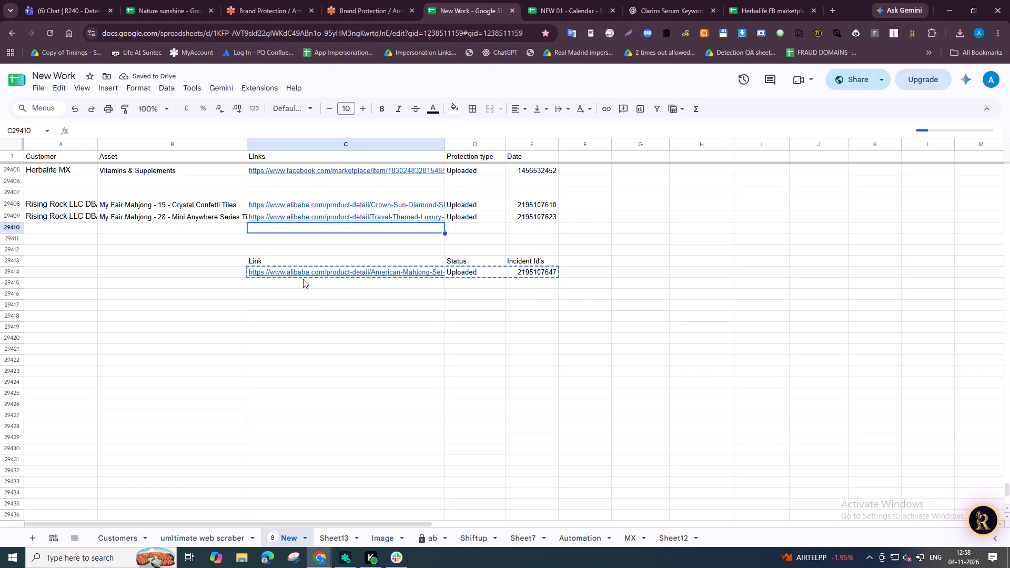
Complete row 29410 with customer Rising Rock LLC DBA My Fair Mahjong and asset My Fair Mahjong - 28 - Florida Series Tiles.
{"action": "key", "text": "Left"}
{"action": "key", "text": "Left"}
{"action": "key", "text": "ctrl+d"}
{"action": "left_click", "coordinate": [261, 0]}
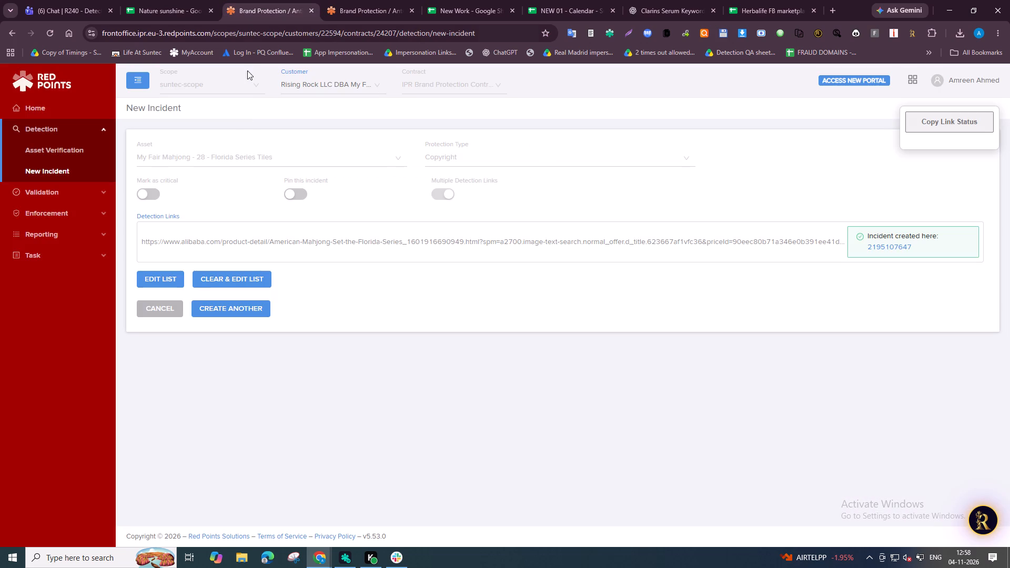
{"action": "left_click", "coordinate": [235, 153], "text": "alt"}
{"action": "left_click", "coordinate": [428, 0]}
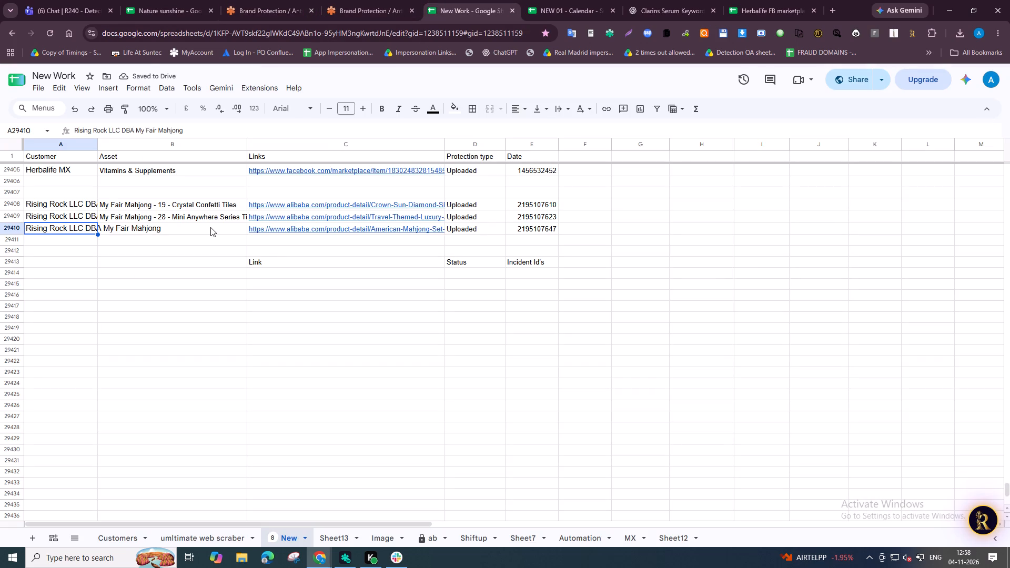
{"action": "left_click", "coordinate": [210, 227]}
{"action": "key", "text": "ctrl+v"}
{"action": "left_click", "coordinate": [326, 275]}
Close the reported listing's tab and look through the current Alibaba image-search results for more copied tile designs.
{"action": "key", "text": "alt+Tab"}
{"action": "key", "text": "ctrl+w"}
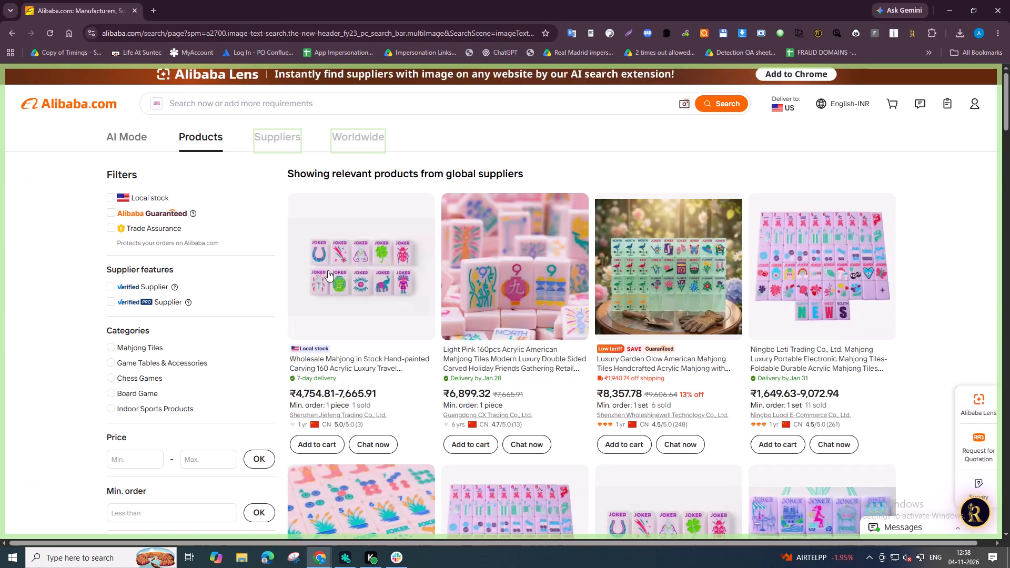
{"action": "scroll", "coordinate": [328, 270], "scroll_direction": "down", "scroll_amount": 19}
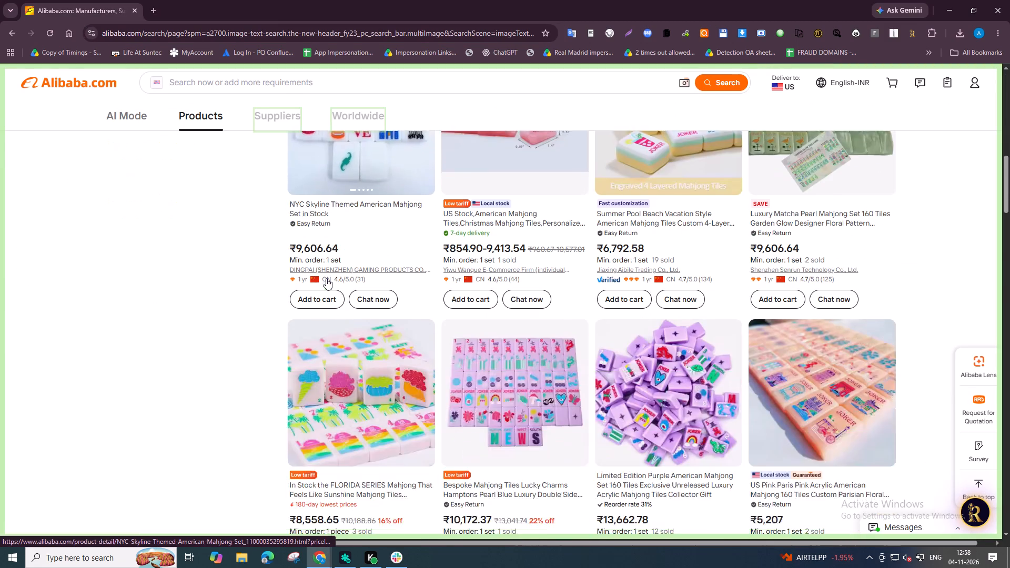
{"action": "scroll", "coordinate": [326, 278], "scroll_direction": "down", "scroll_amount": 7}
Search Alibaba by image using the Florida Series official image MyFairMahjong_1 from Red Points.
{"action": "key", "text": "alt+Tab"}
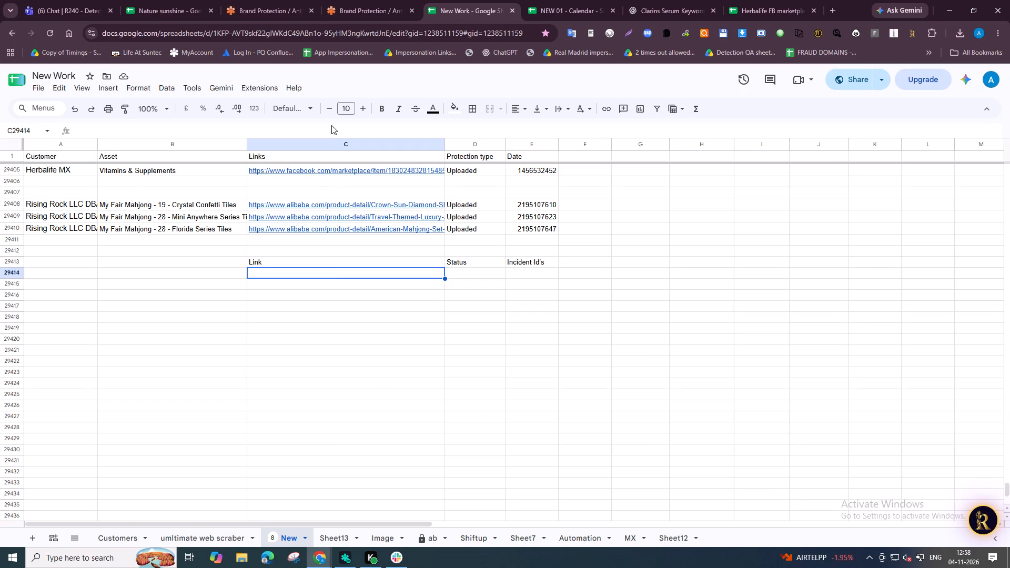
{"action": "left_click", "coordinate": [315, 0]}
{"action": "left_click", "coordinate": [342, 0]}
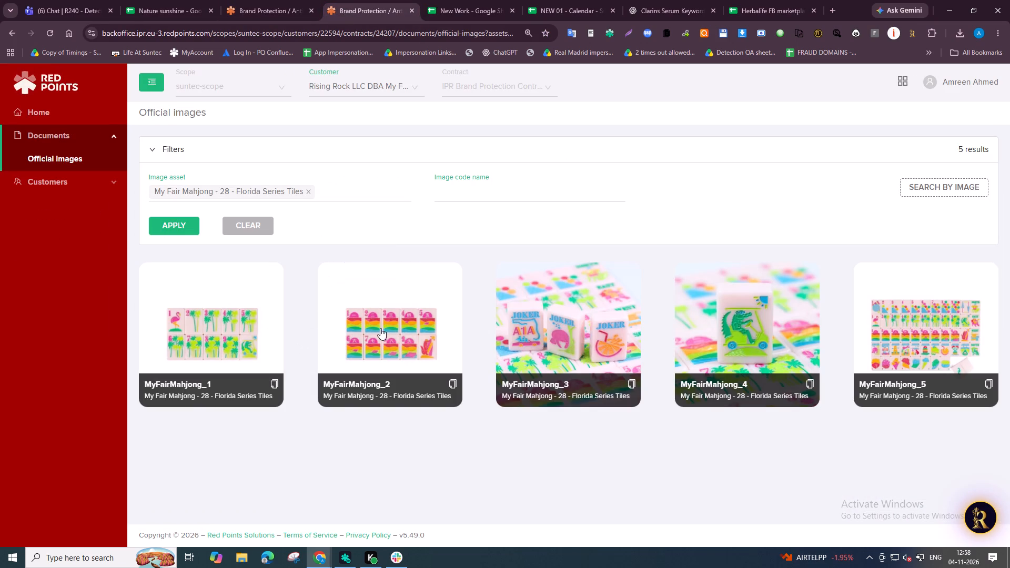
{"action": "left_click_drag", "start_coordinate": [238, 301], "coordinate": [501, 159]}
{"action": "key", "text": "alt+Tab"}
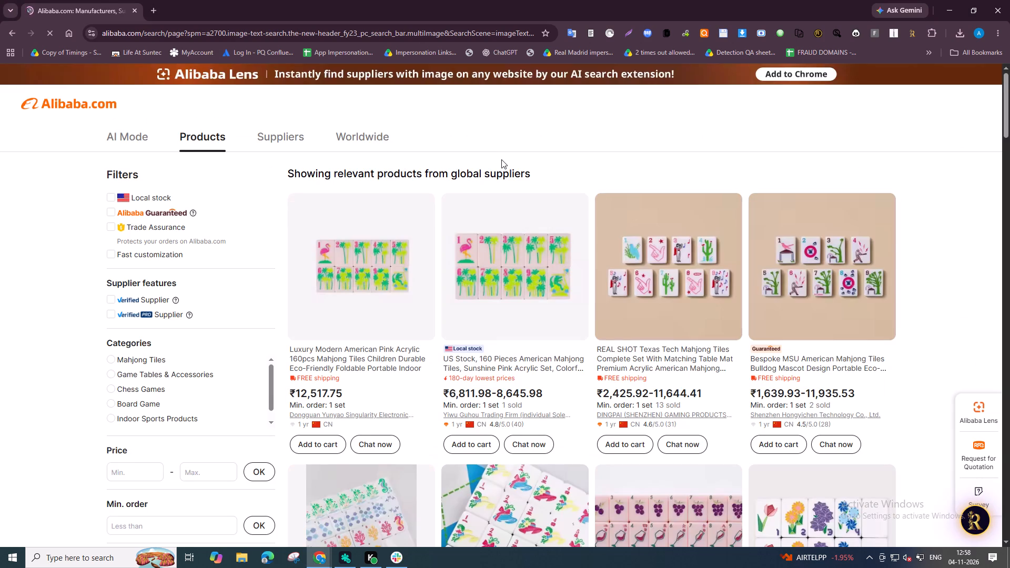
Open the Luxury Modern American Pink Acrylic and US Stock Sunshine Pink Acrylic mahjong listings in new tabs.
{"action": "right_click", "coordinate": [377, 361]}
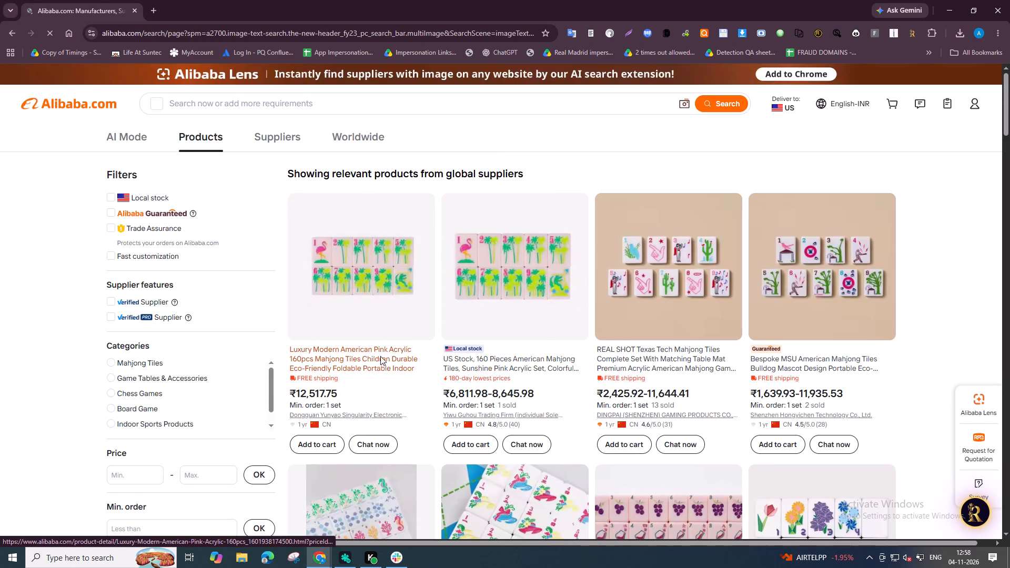
{"action": "left_click", "coordinate": [440, 170]}
{"action": "right_click", "coordinate": [493, 368]}
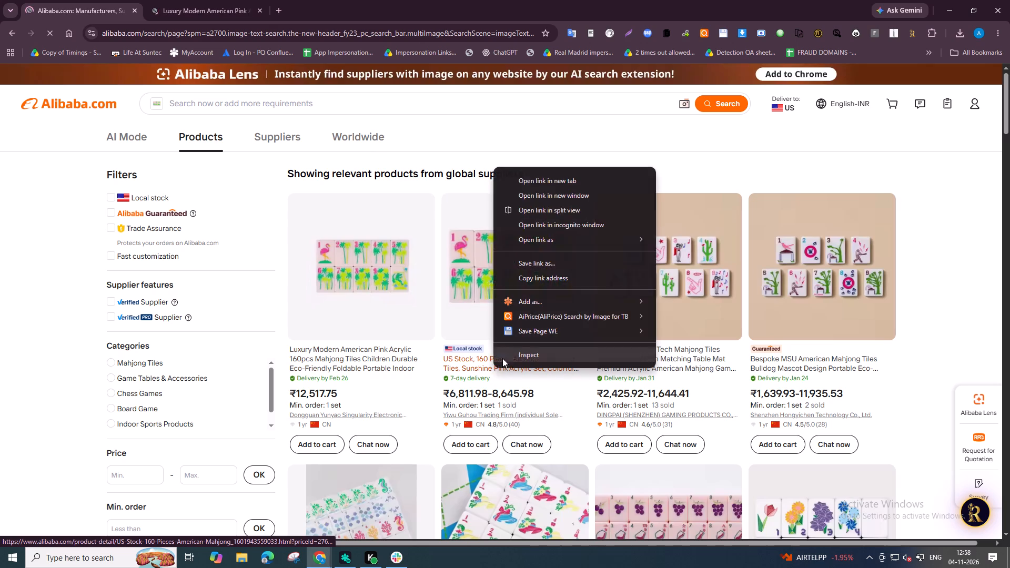
{"action": "left_click", "coordinate": [580, 176]}
Examine the rest of the first page of Alibaba image-search results for other listings copying the Florida tiles.
{"action": "scroll", "coordinate": [607, 234], "scroll_direction": "down", "scroll_amount": 5}
{"action": "scroll", "coordinate": [580, 348], "scroll_direction": "down", "scroll_amount": 5}
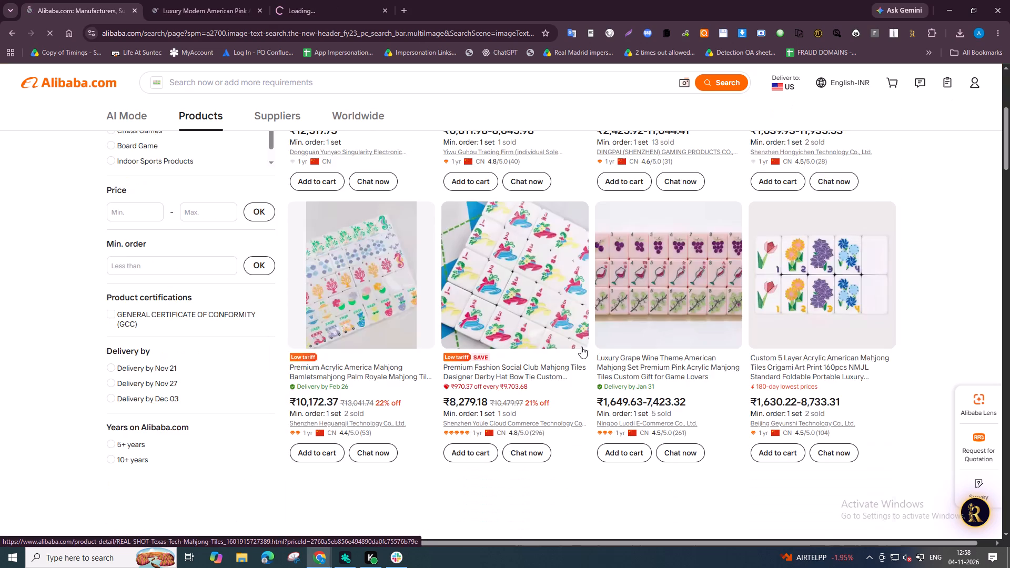
{"action": "scroll", "coordinate": [580, 350], "scroll_direction": "down", "scroll_amount": 15}
{"action": "scroll", "coordinate": [580, 333], "scroll_direction": "down", "scroll_amount": 10}
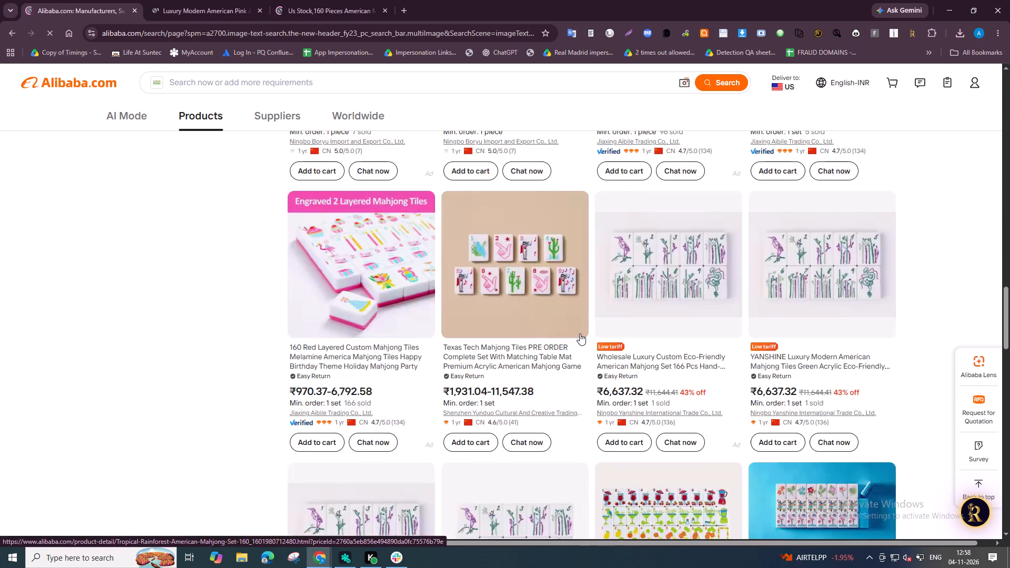
{"action": "scroll", "coordinate": [580, 333], "scroll_direction": "down", "scroll_amount": 7}
{"action": "scroll", "coordinate": [575, 332], "scroll_direction": "down", "scroll_amount": 18}
{"action": "scroll", "coordinate": [548, 337], "scroll_direction": "down", "scroll_amount": 7}
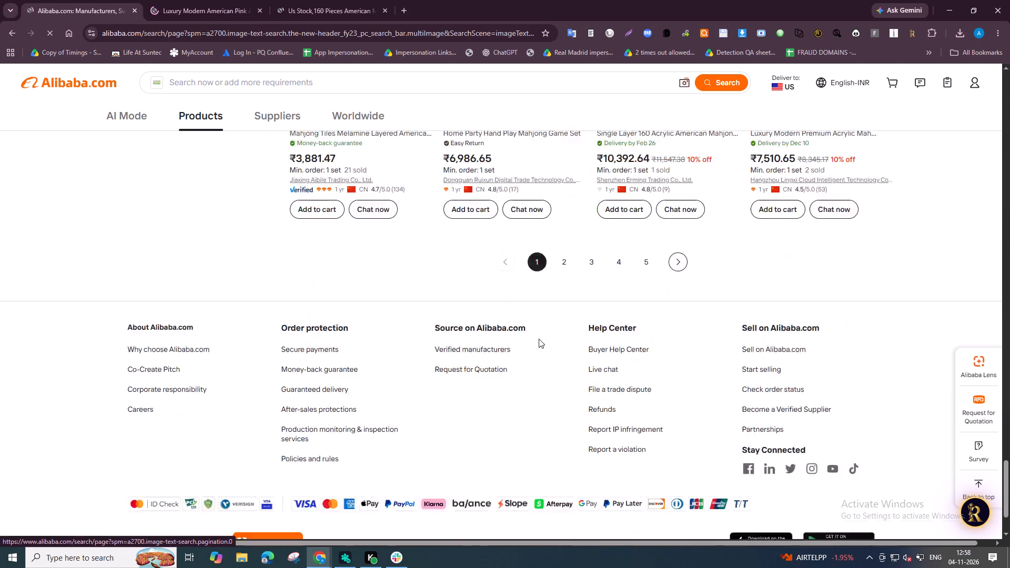
Check both opened listings' photos against the Florida Series official images in Red Points.
{"action": "left_click", "coordinate": [231, 0]}
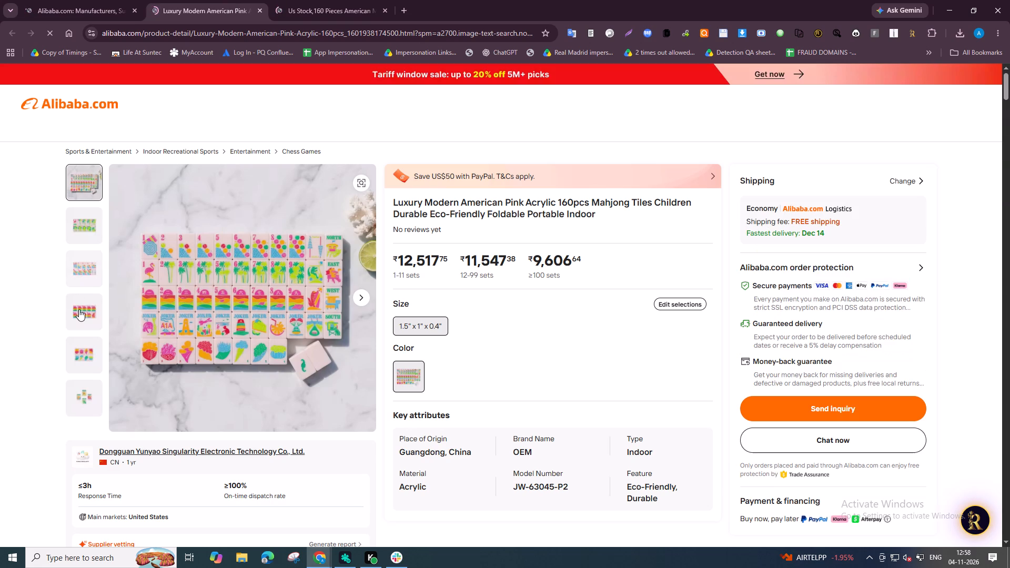
{"action": "left_click", "coordinate": [330, 0]}
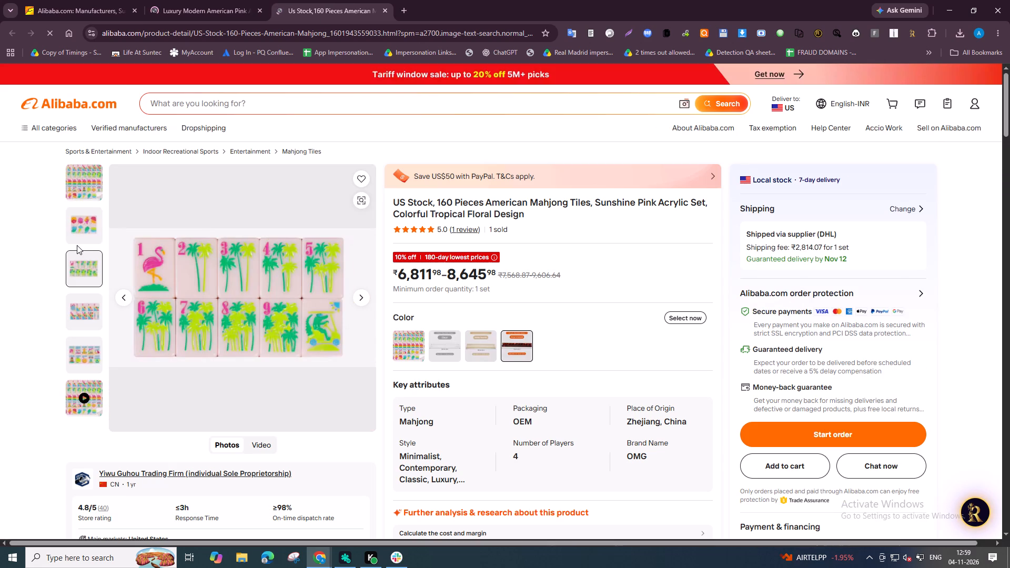
{"action": "key", "text": "alt+Tab"}
{"action": "key", "text": "alt+Tab"}
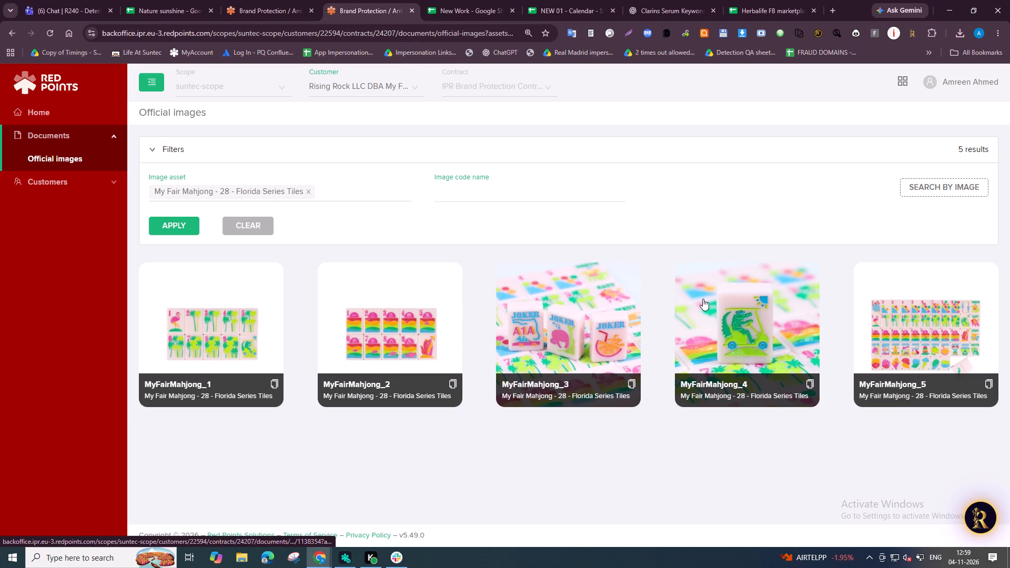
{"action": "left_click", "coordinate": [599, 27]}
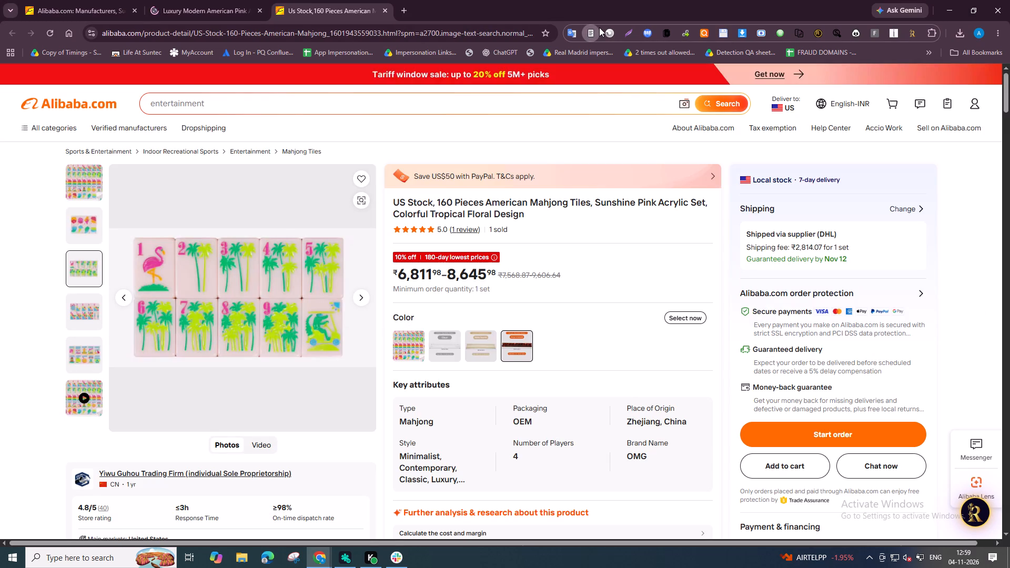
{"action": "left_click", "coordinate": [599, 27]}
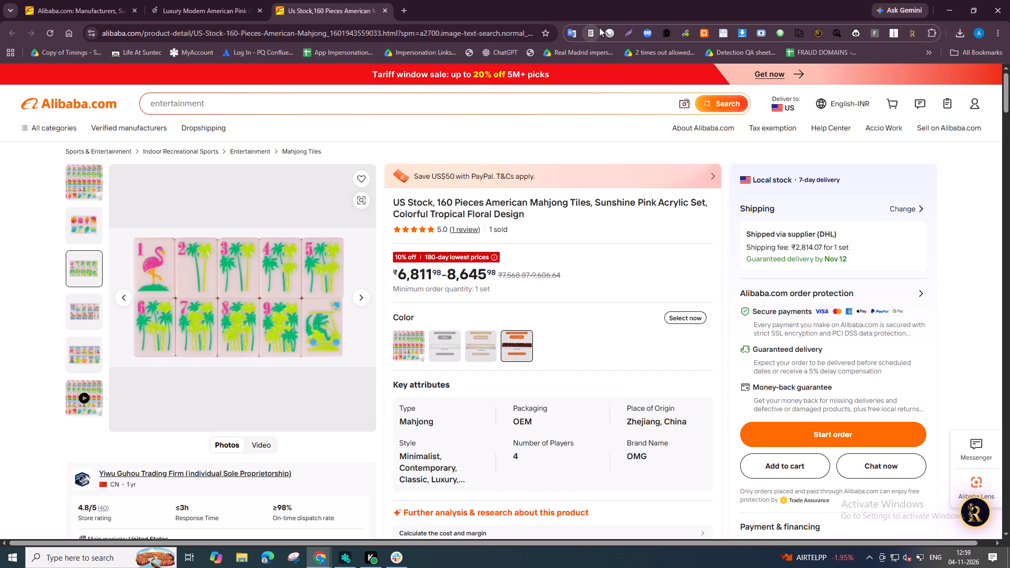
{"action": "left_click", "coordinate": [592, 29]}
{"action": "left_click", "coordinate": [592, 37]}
Replace the detection links in the Red Points new incident form with the Luxury Modern American Pink Acrylic listing's URL.
{"action": "scroll", "coordinate": [572, 73], "scroll_direction": "down", "scroll_amount": 4}
{"action": "scroll", "coordinate": [543, 108], "scroll_direction": "up", "scroll_amount": 7}
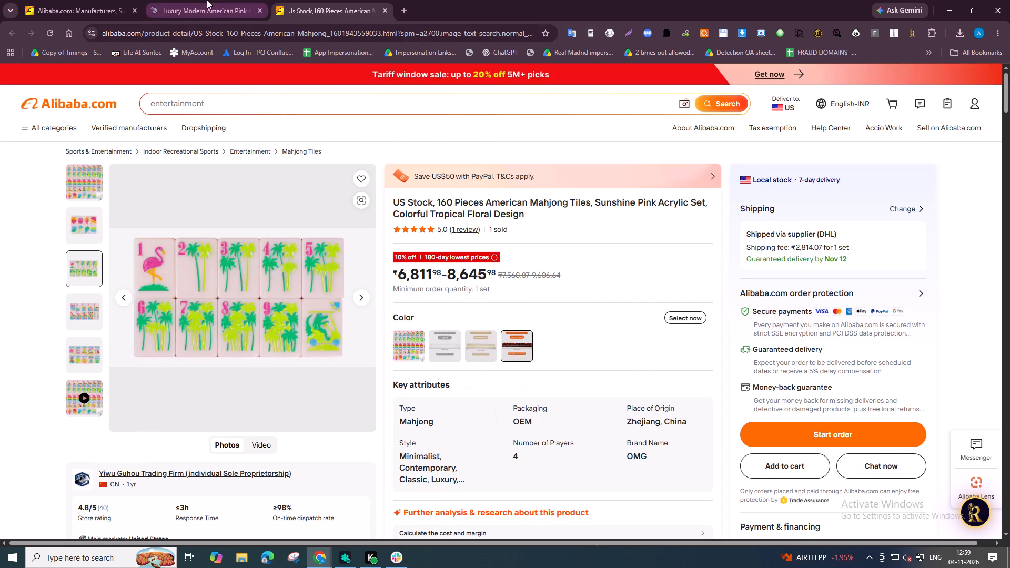
{"action": "left_click", "coordinate": [207, 0]}
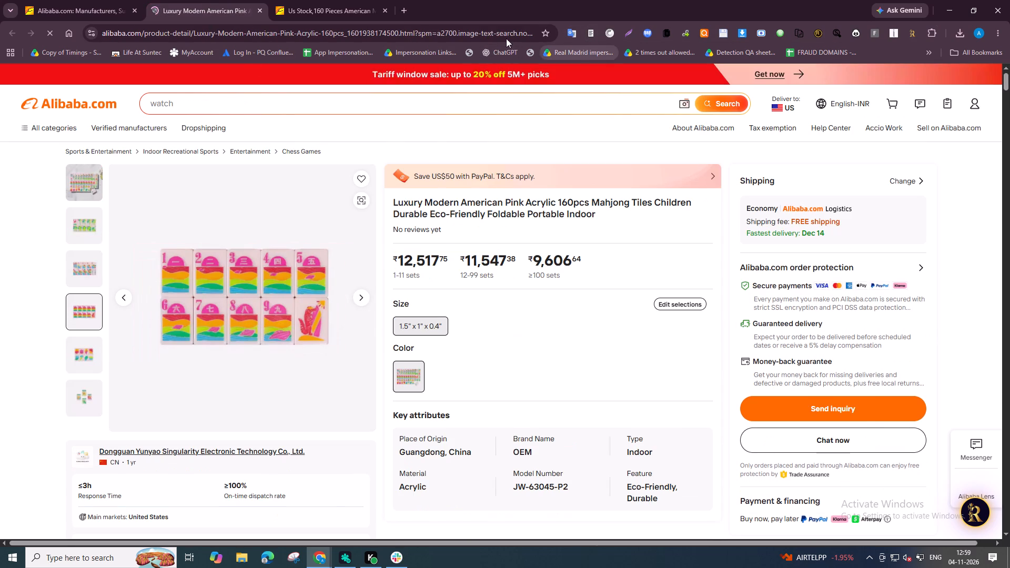
{"action": "left_click", "coordinate": [448, 32]}
{"action": "key", "text": "ctrl+a"}
{"action": "key", "text": "ctrl+c"}
{"action": "key", "text": "ctrl+c"}
{"action": "key", "text": "alt+Tab"}
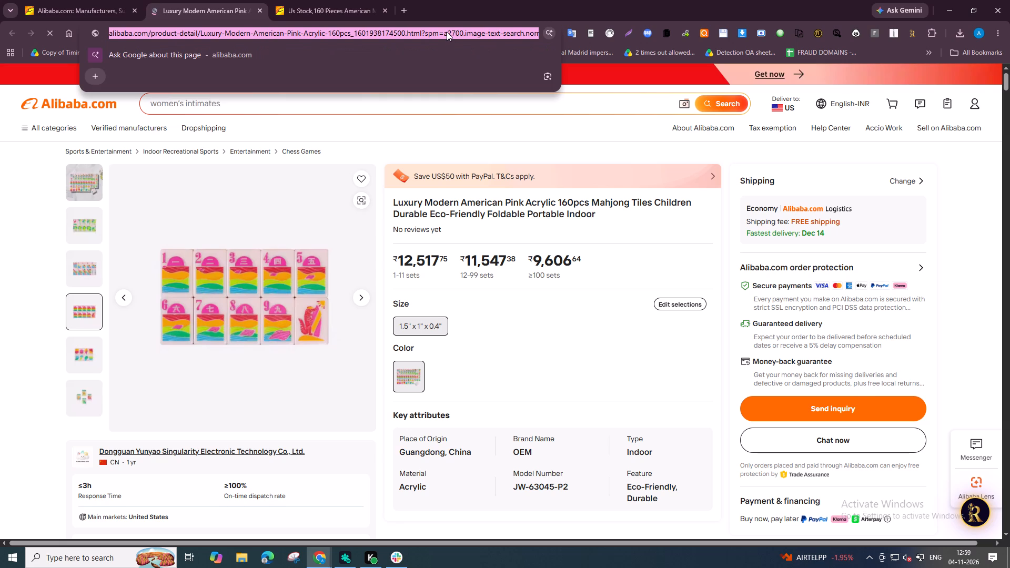
{"action": "left_click", "coordinate": [265, 0]}
{"action": "double_click", "coordinate": [263, 279]}
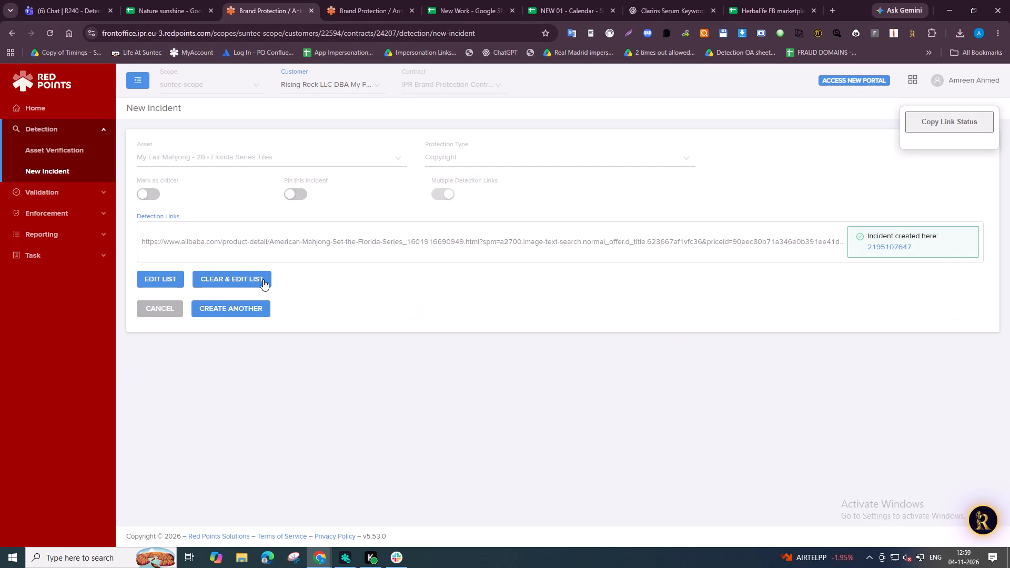
{"action": "key", "text": "ctrl+v"}
{"action": "key", "text": "Return"}
{"action": "key", "text": "alt+Tab"}
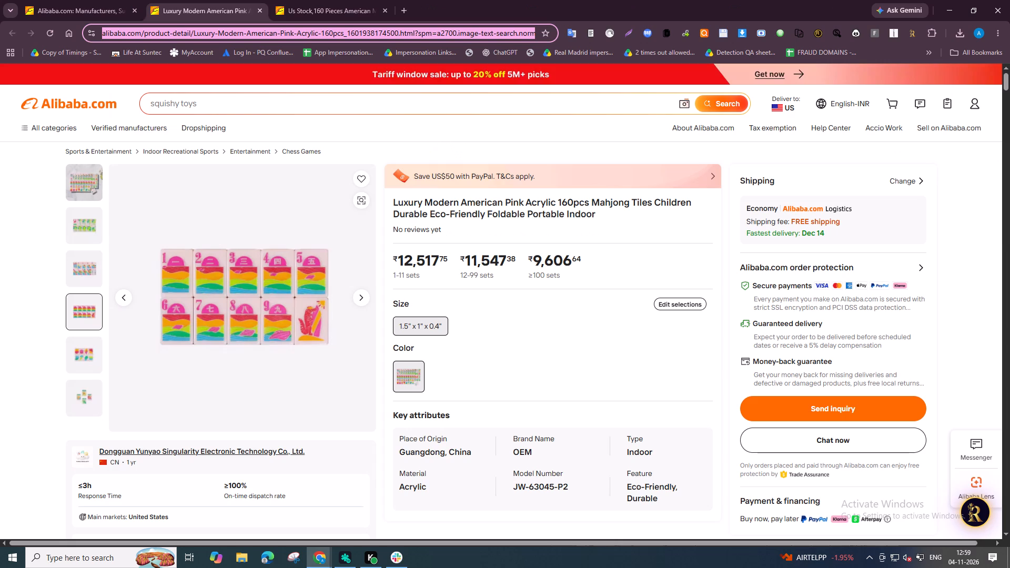
Add the US Stock Sunshine Pink Acrylic listing's URL to the Red Points detection links and save the Florida Series incidents.
{"action": "left_click", "coordinate": [353, 0]}
{"action": "left_click", "coordinate": [342, 34]}
{"action": "key", "text": "ctrl+a"}
{"action": "key", "text": "ctrl+c"}
{"action": "key", "text": "ctrl+c"}
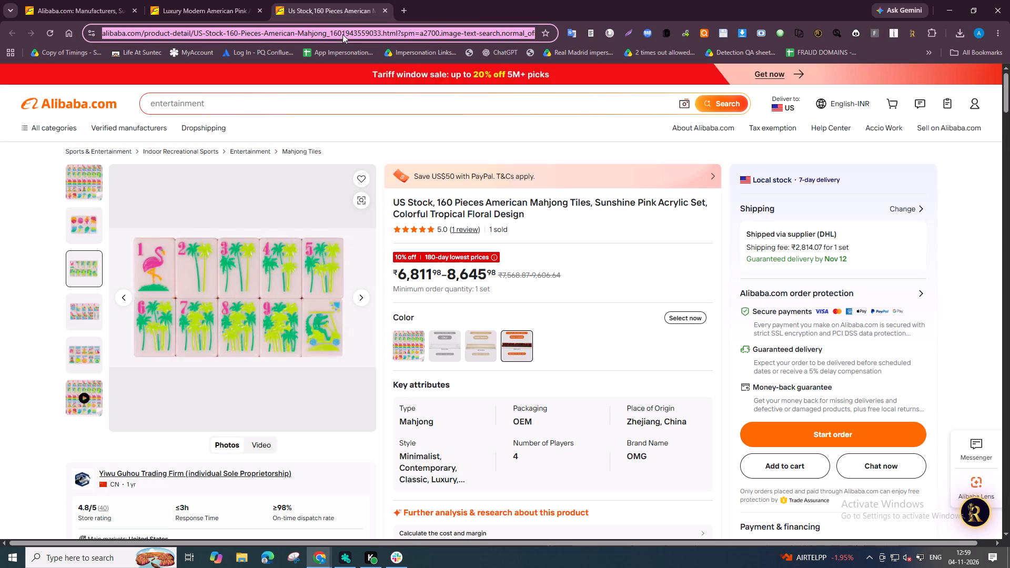
{"action": "key", "text": "alt+Tab"}
{"action": "key", "text": "ctrl+v"}
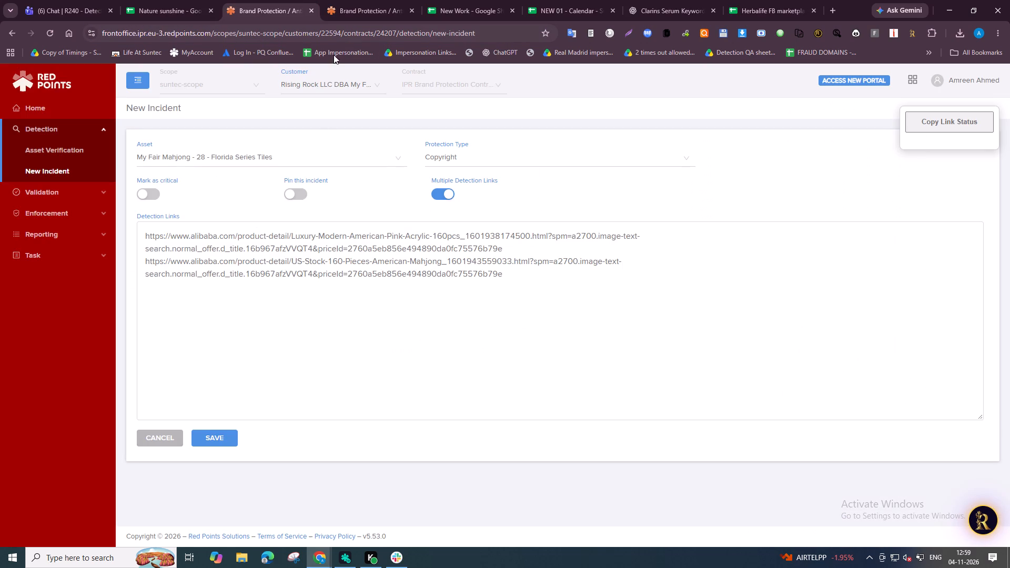
{"action": "left_click", "coordinate": [230, 439]}
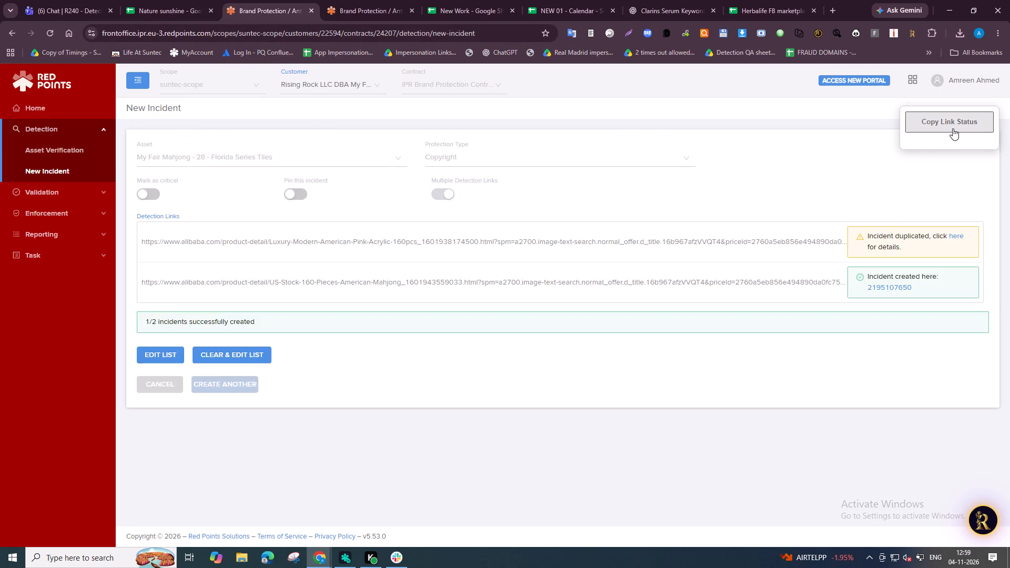
Copy the link statuses from Red Points and paste them into the New Work sheet from C29414.
{"action": "left_click", "coordinate": [953, 128]}
{"action": "left_click", "coordinate": [466, 0]}
{"action": "key", "text": "ctrl+v"}
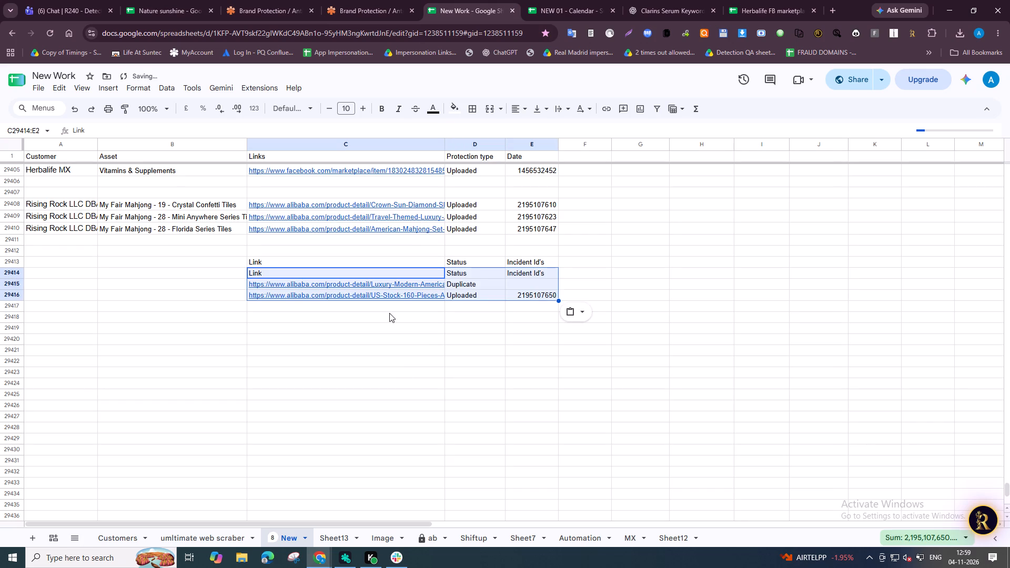
Move the two new listing rows up to start at C29411, directly below the existing Florida Series entry.
{"action": "key", "text": "Down"}
{"action": "key", "text": "ctrl+shift+Down"}
{"action": "key", "text": "ctrl+shift+Right"}
{"action": "key", "text": "ctrl+shift+Right"}
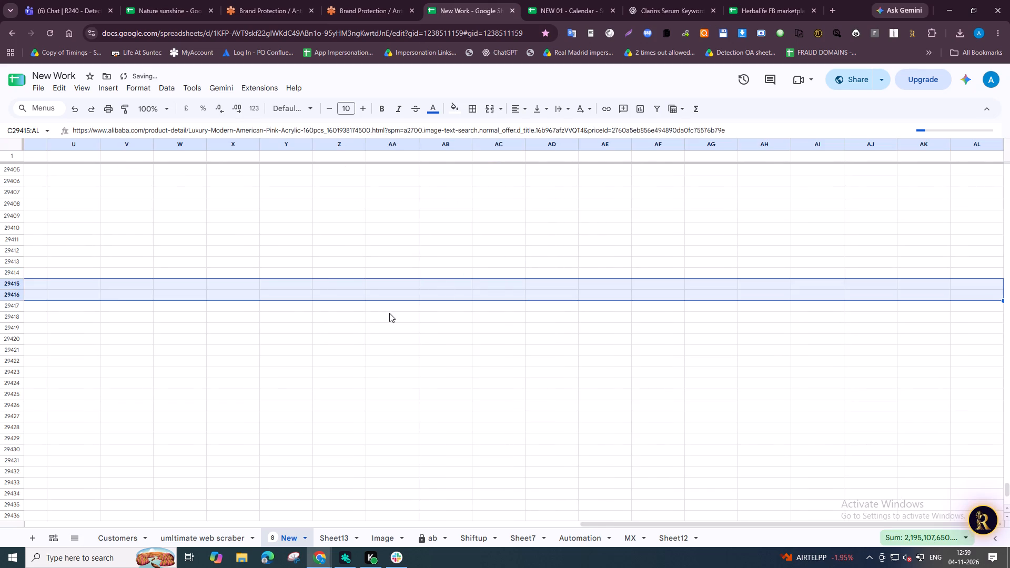
{"action": "key", "text": "ctrl+shift+Left"}
{"action": "key", "text": "shift+Right"}
{"action": "key", "text": "ctrl+x"}
{"action": "key", "text": "ctrl+Left"}
{"action": "key", "text": "ctrl+Left"}
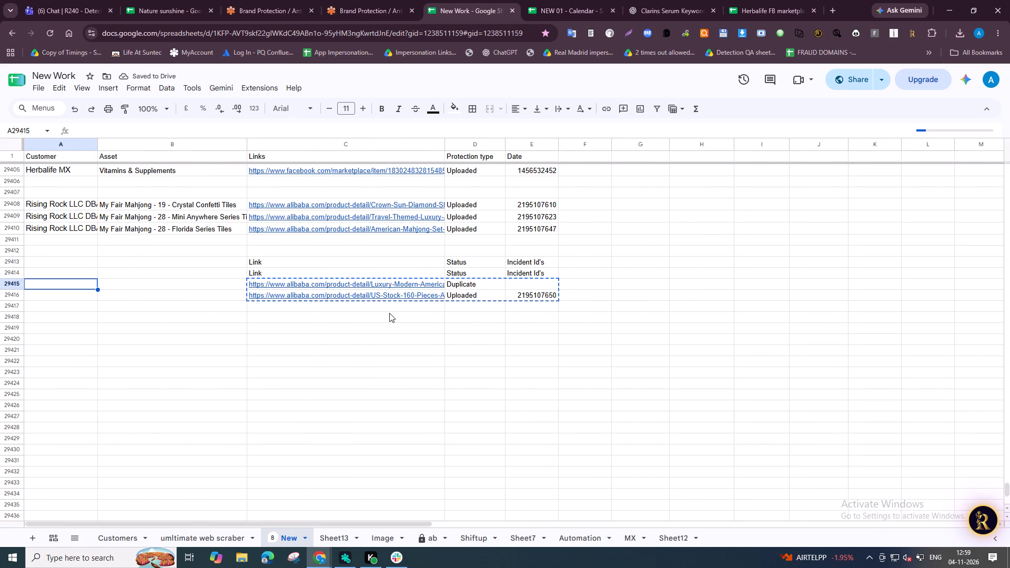
{"action": "key", "text": "Up"}
{"action": "key", "text": "Up"}
{"action": "key", "text": "Up"}
{"action": "key", "text": "Right"}
{"action": "key", "text": "Up"}
{"action": "key", "text": "Down"}
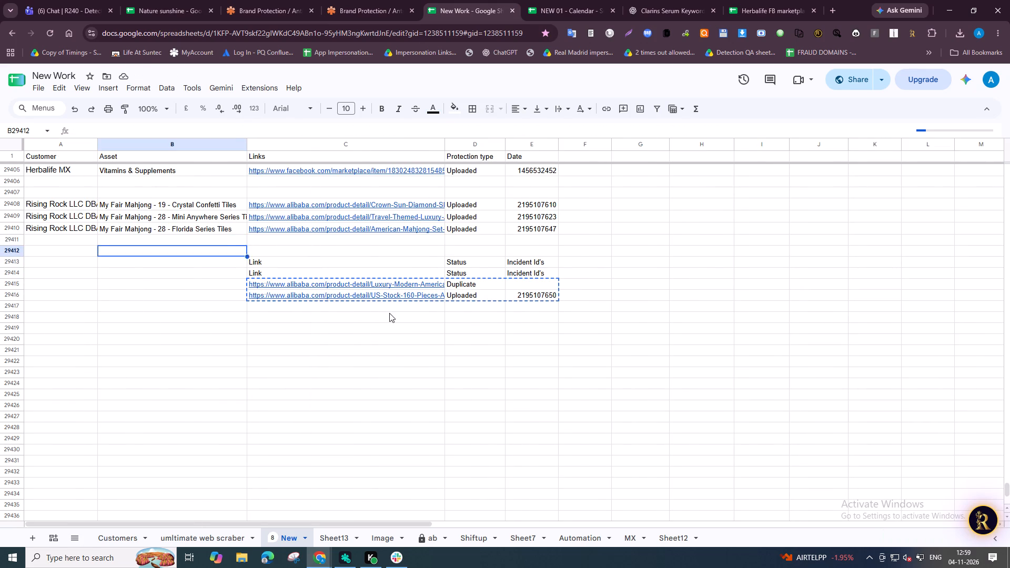
{"action": "key", "text": "Right"}
{"action": "key", "text": "Up"}
{"action": "key", "text": "ctrl+v"}
{"action": "key", "text": "ctrl+Down"}
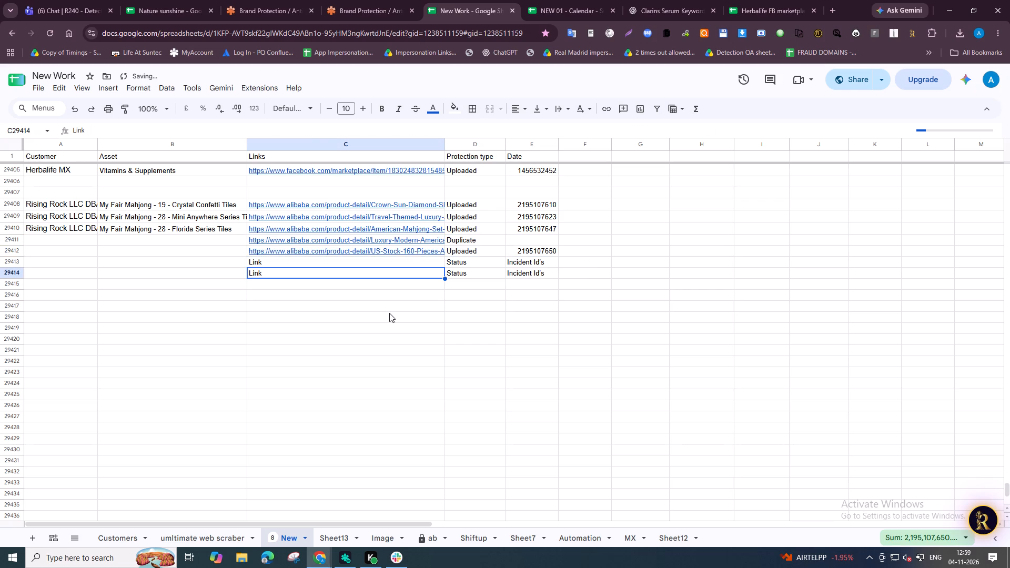
Clear the two leftover Link, Status and Incident Id's header rows below the logged entries.
{"action": "key", "text": "shift+Up"}
{"action": "key", "text": "shift+Right"}
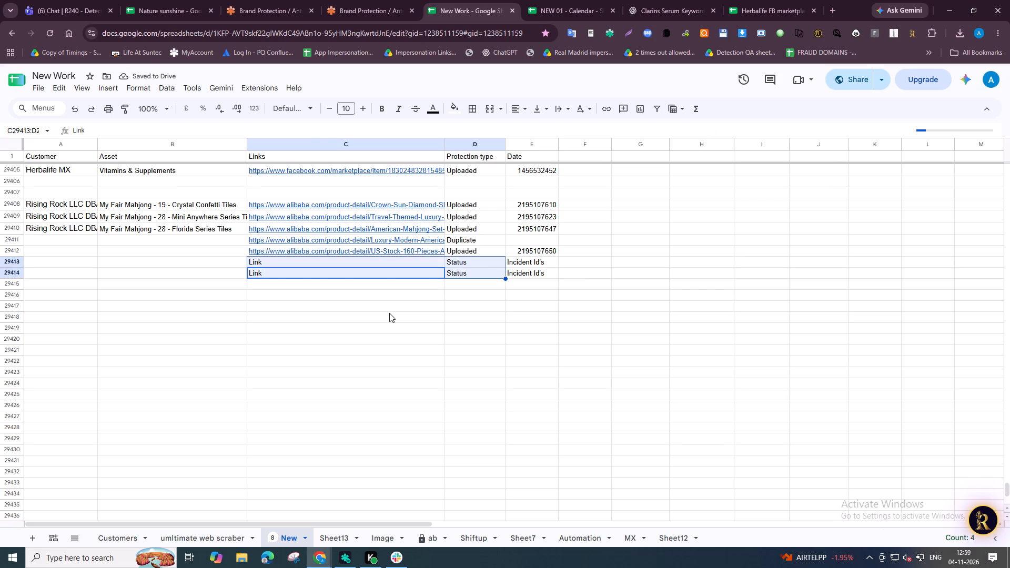
{"action": "key", "text": "shift+Right"}
{"action": "key", "text": "shift+Delete"}
Fill the customer and the My Fair Mahjong - 28 - Florida Series Tiles asset down from row 29410 to row 29412.
{"action": "key", "text": "Up"}
{"action": "key", "text": "Left"}
{"action": "key", "text": "Up"}
{"action": "key", "text": "ctrl+shift+Up"}
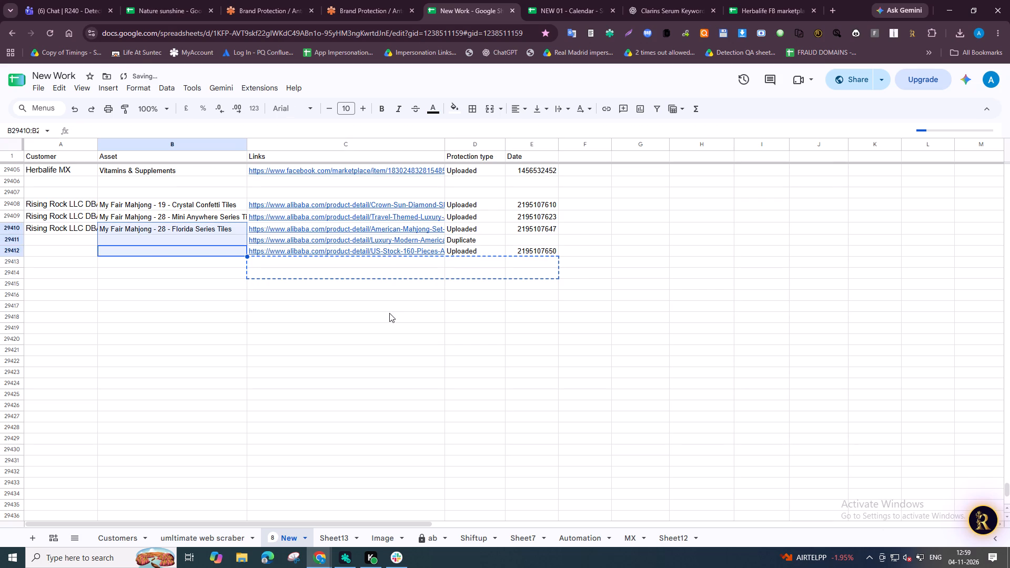
{"action": "key", "text": "shift+Left"}
{"action": "key", "text": "ctrl+d"}
{"action": "key", "text": "Right"}
Close both reported Alibaba listings and open page 2 of the image-search results.
{"action": "key", "text": "alt+Tab"}
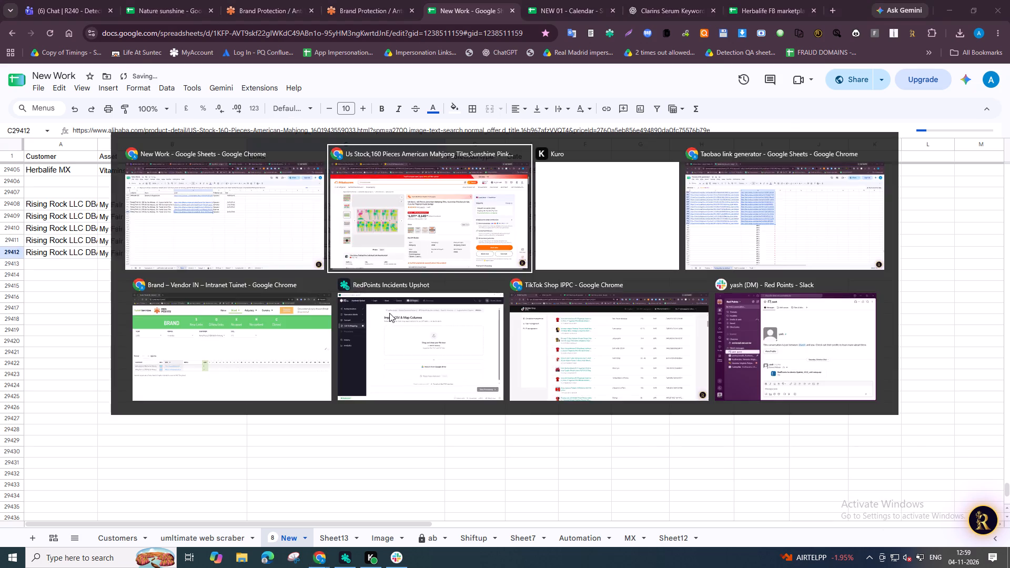
{"action": "key", "text": "ctrl+w"}
{"action": "key", "text": "ctrl+w"}
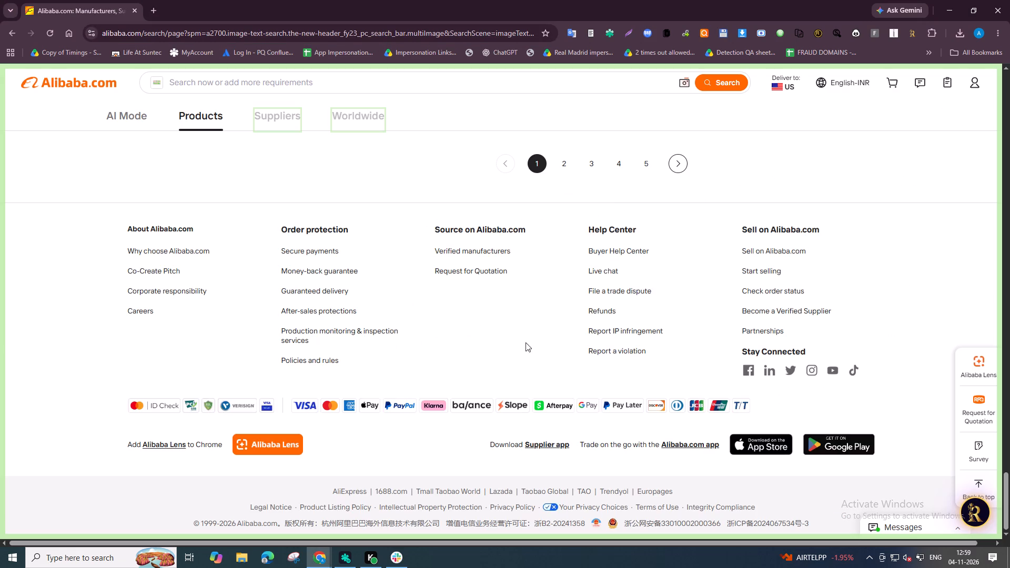
{"action": "left_click", "coordinate": [565, 165]}
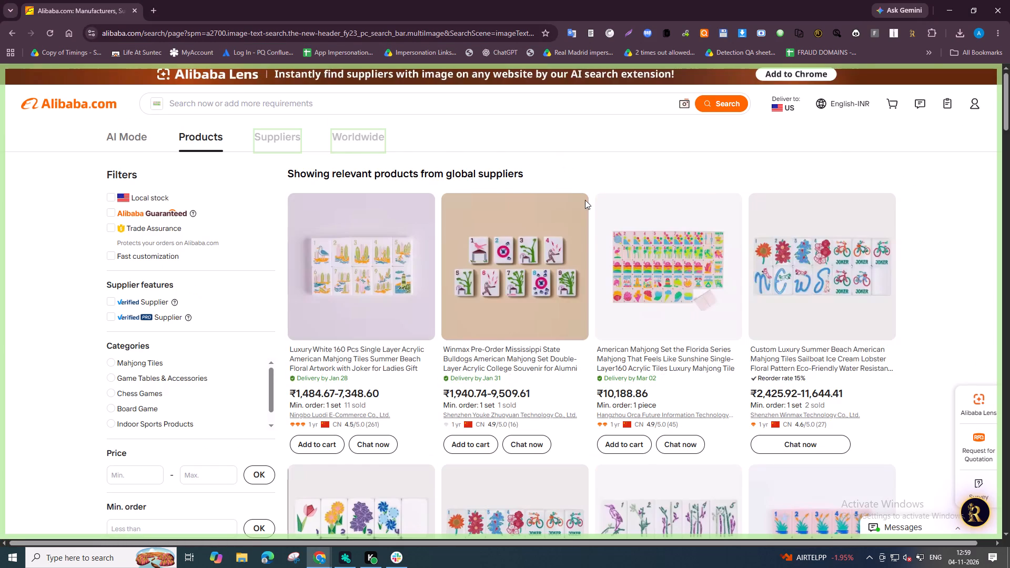
Open the American Mahjong Set the Florida Series and In Stock the FLORIDA SERIES listings in new tabs.
{"action": "scroll", "coordinate": [659, 329], "scroll_direction": "down", "scroll_amount": 4}
{"action": "scroll", "coordinate": [669, 384], "scroll_direction": "up", "scroll_amount": 4}
{"action": "right_click", "coordinate": [681, 355]}
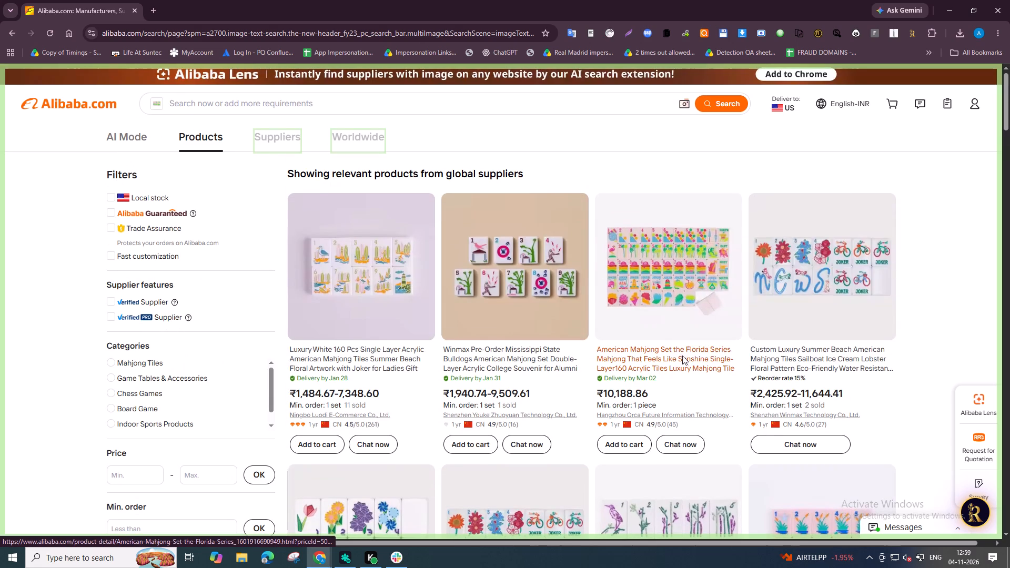
{"action": "left_click", "coordinate": [761, 173]}
{"action": "scroll", "coordinate": [681, 327], "scroll_direction": "down", "scroll_amount": 5}
{"action": "scroll", "coordinate": [635, 412], "scroll_direction": "down", "scroll_amount": 5}
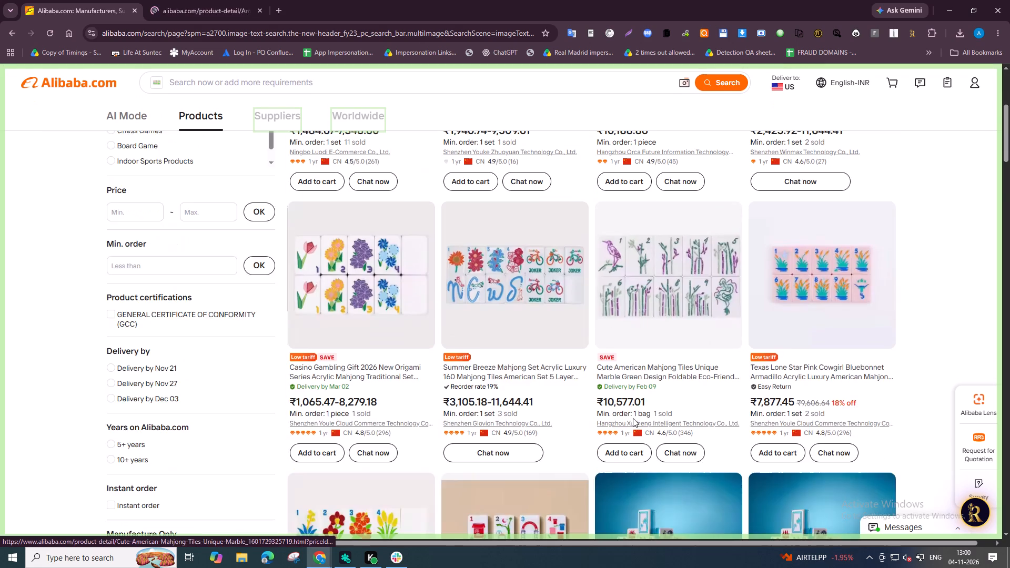
{"action": "scroll", "coordinate": [629, 426], "scroll_direction": "down", "scroll_amount": 5}
{"action": "right_click", "coordinate": [667, 391]}
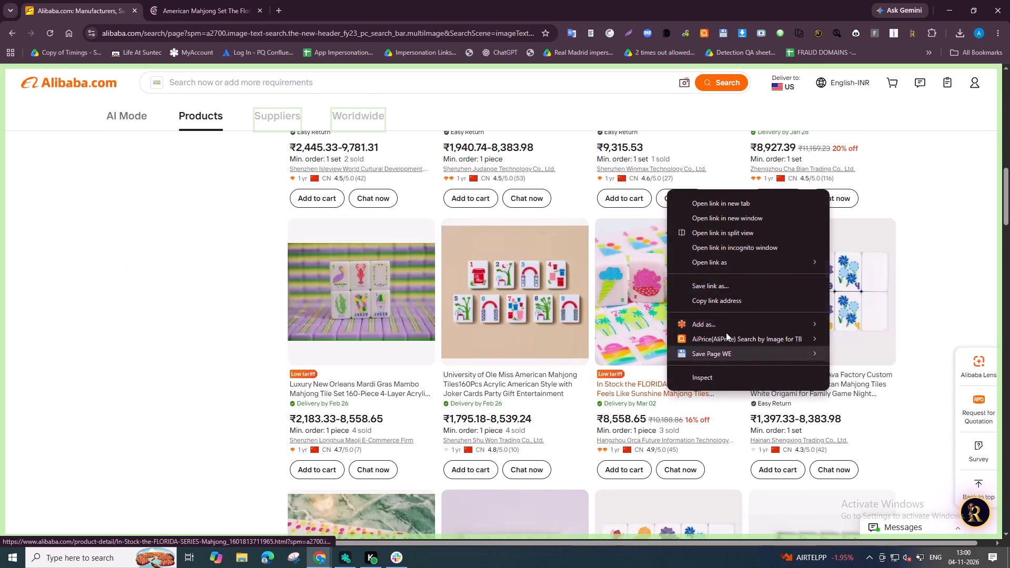
{"action": "left_click", "coordinate": [766, 203]}
Examine the rest of page 2 of the image-search results for other listings copying the Florida tiles.
{"action": "scroll", "coordinate": [637, 388], "scroll_direction": "down", "scroll_amount": 16}
{"action": "scroll", "coordinate": [622, 404], "scroll_direction": "down", "scroll_amount": 16}
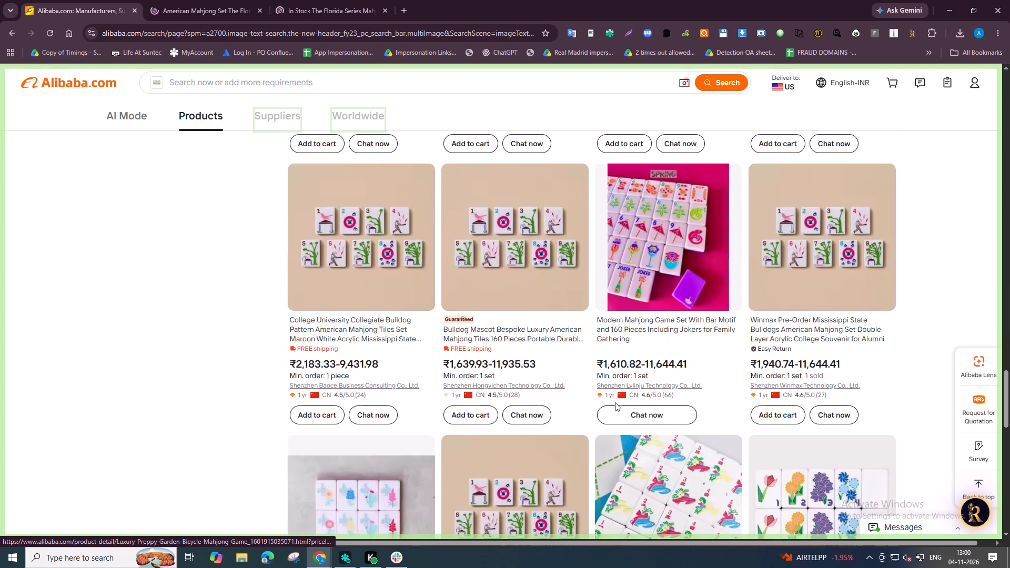
{"action": "scroll", "coordinate": [581, 386], "scroll_direction": "down", "scroll_amount": 13}
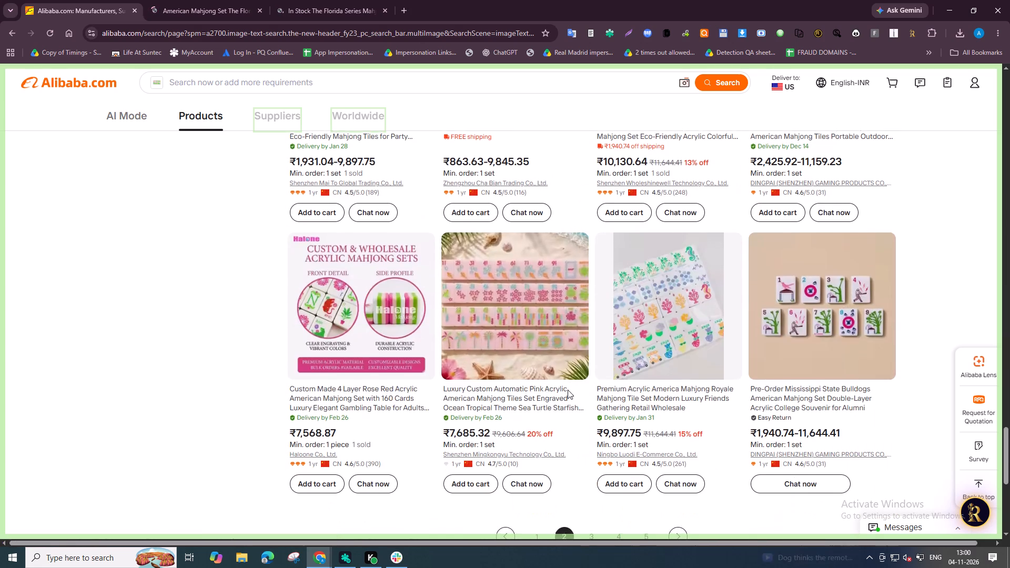
{"action": "scroll", "coordinate": [568, 390], "scroll_direction": "down", "scroll_amount": 2}
Open page 3 of the Alibaba image-search results.
{"action": "left_click", "coordinate": [594, 228]}
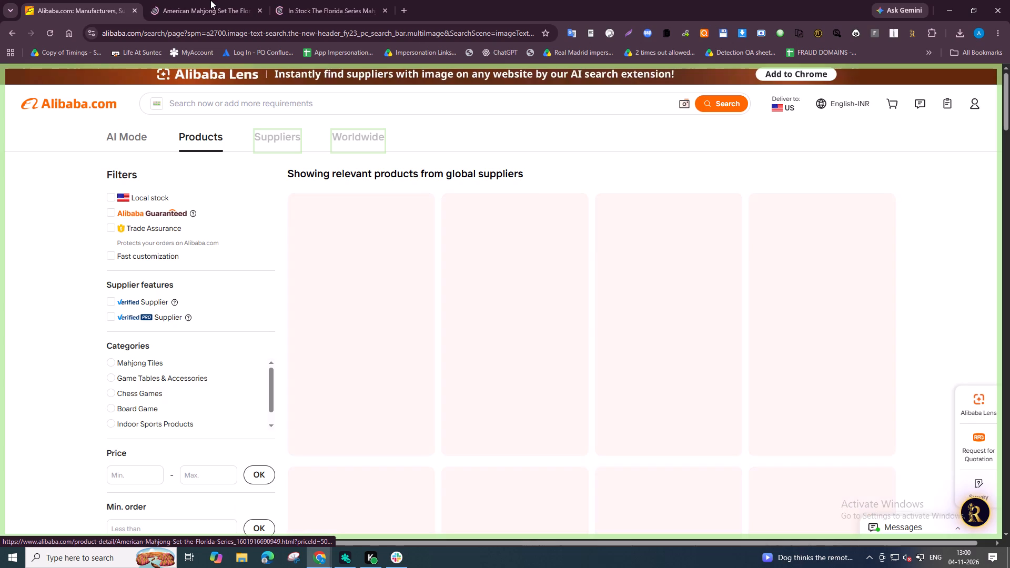
Submit the American Mahjong Set the Florida Series listing's URL as a Florida Series incident in Red Points and copy its link status.
{"action": "left_click", "coordinate": [210, 0]}
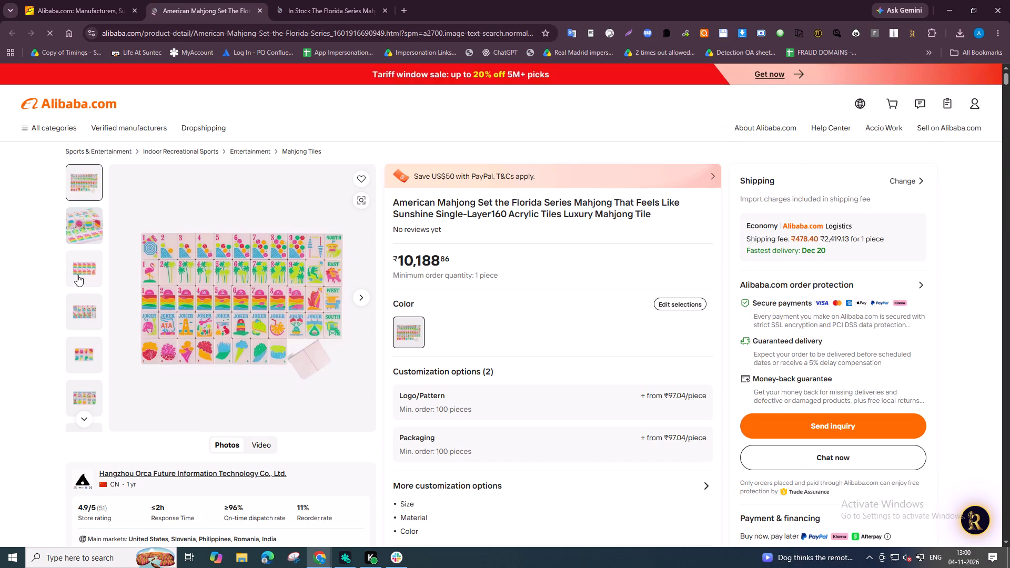
{"action": "left_click", "coordinate": [279, 33]}
{"action": "key", "text": "ctrl+a"}
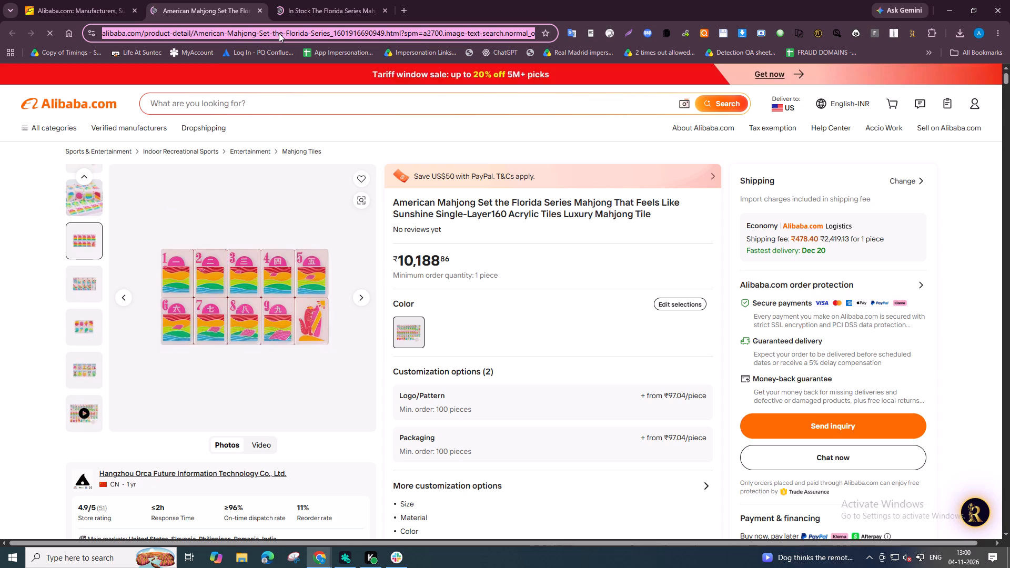
{"action": "key", "text": "ctrl+c"}
{"action": "key", "text": "ctrl+c"}
{"action": "key", "text": "ctrl+c"}
{"action": "key", "text": "alt+Tab"}
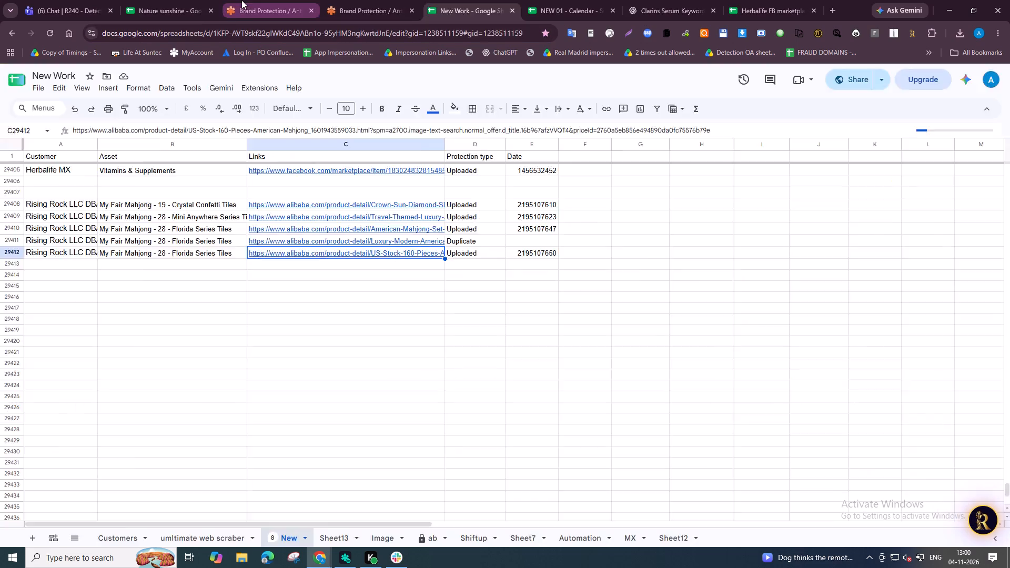
{"action": "left_click", "coordinate": [241, 0]}
{"action": "left_click", "coordinate": [234, 351]}
{"action": "left_click", "coordinate": [237, 338]}
{"action": "key", "text": "ctrl+v"}
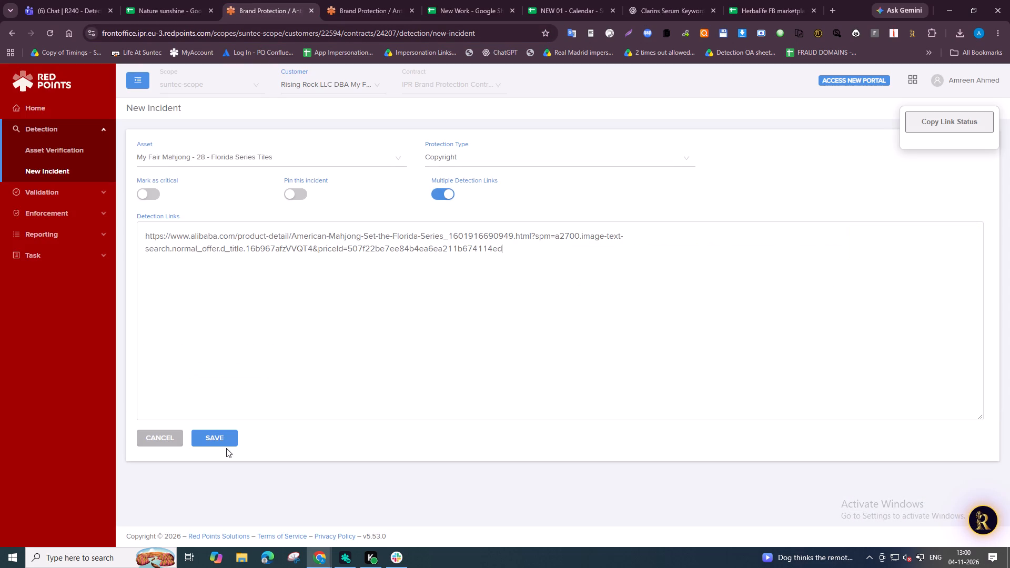
{"action": "left_click", "coordinate": [226, 448]}
{"action": "left_click", "coordinate": [224, 439]}
{"action": "left_click", "coordinate": [967, 124]}
Close the submitted listing and replace the Red Points detection links with the In Stock the FLORIDA SERIES listing's URL.
{"action": "key", "text": "alt+Tab"}
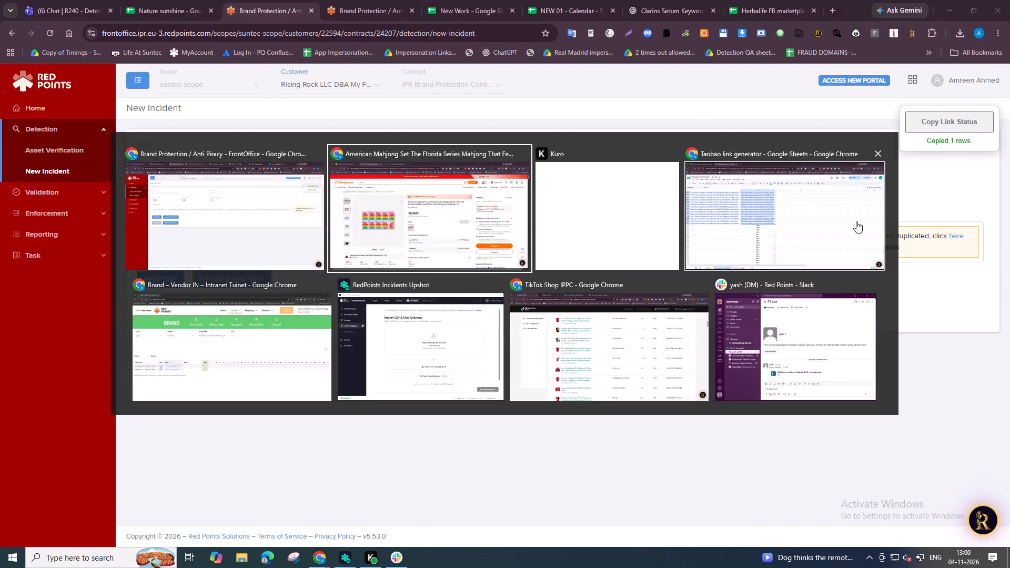
{"action": "key", "text": "ctrl+w"}
{"action": "left_click", "coordinate": [334, 31]}
{"action": "key", "text": "ctrl+a"}
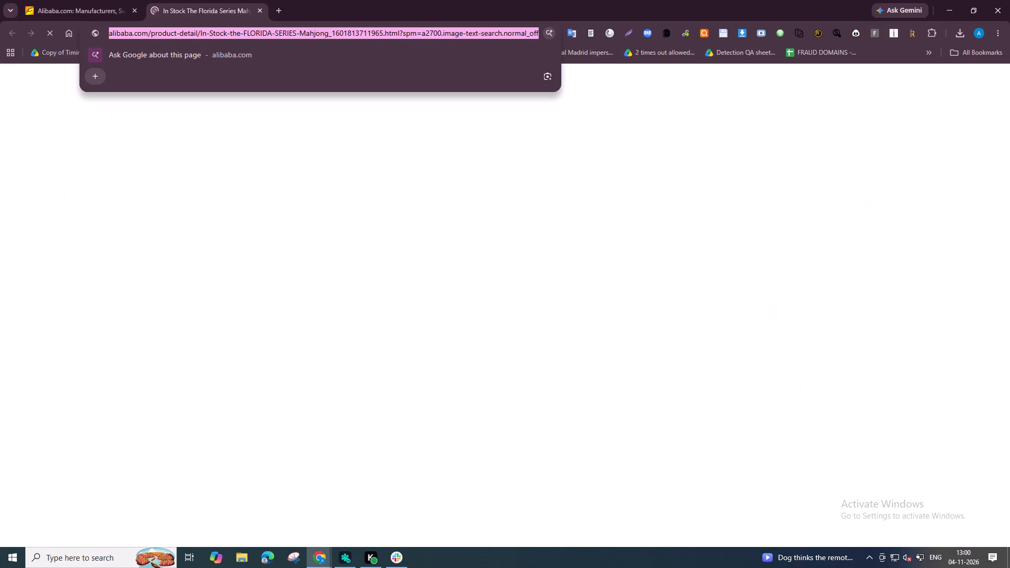
{"action": "key", "text": "ctrl+c"}
{"action": "key", "text": "ctrl+c"}
{"action": "key", "text": "ctrl+c"}
{"action": "key", "text": "ctrl+c"}
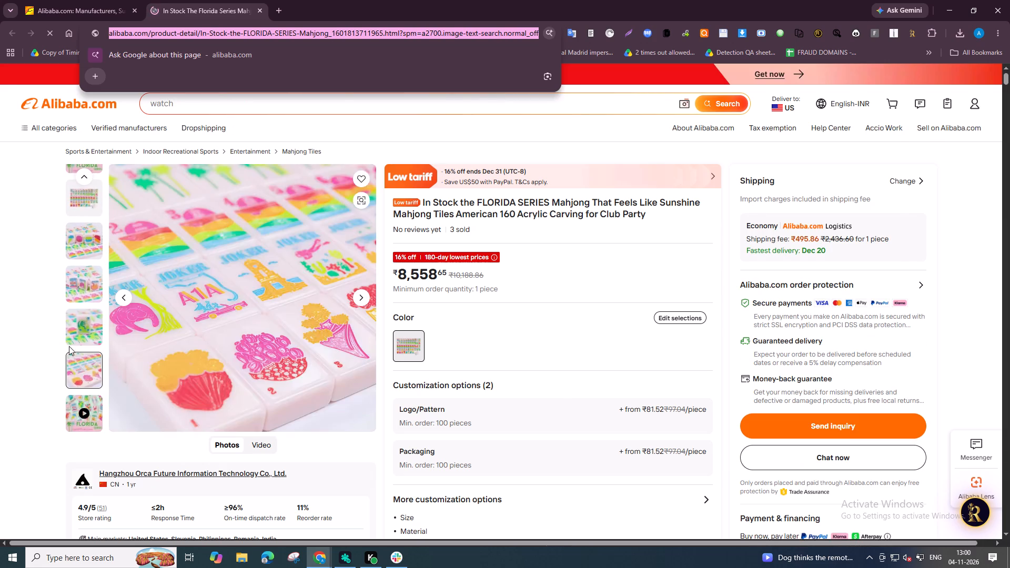
{"action": "key", "text": "alt+Tab"}
{"action": "double_click", "coordinate": [218, 274]}
{"action": "key", "text": "ctrl+v"}
Check the In Stock the FLORIDA SERIES listing's photos against the Florida Series official images in Red Points.
{"action": "left_click", "coordinate": [365, 0]}
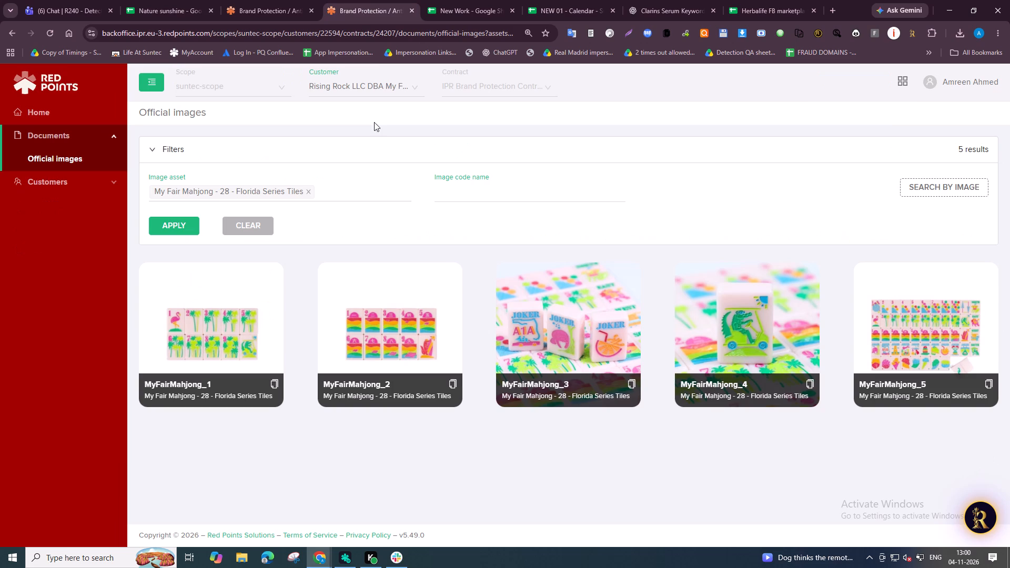
{"action": "key", "text": "alt+Tab"}
{"action": "key", "text": "alt+Tab"}
Save the Red Points incident for the In Stock the FLORIDA SERIES listing.
{"action": "left_click", "coordinate": [265, 0]}
{"action": "left_click", "coordinate": [223, 440]}
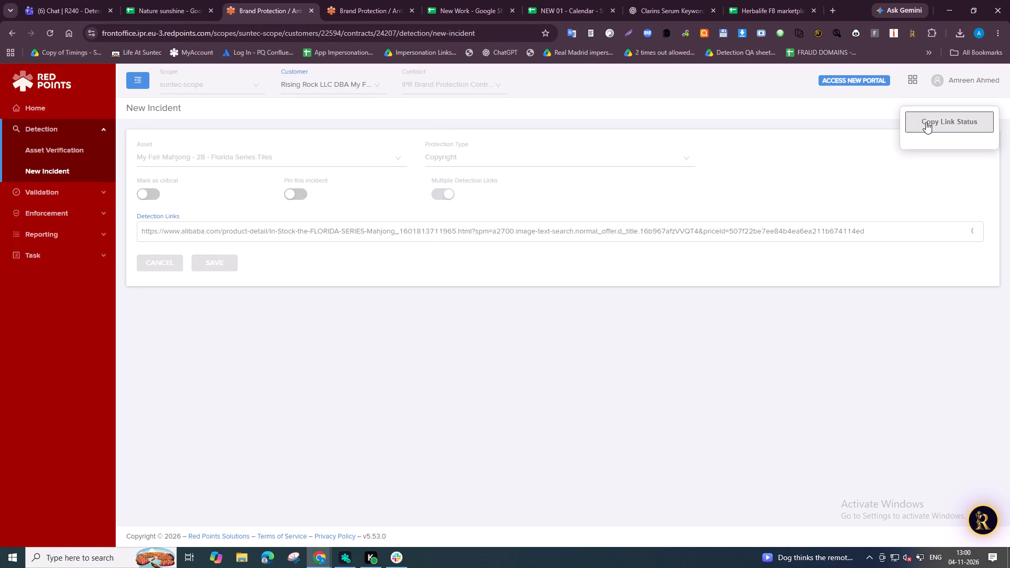
Copy the saved incident's link status and log its row directly beneath the last My Fair Mahjong entry in New Work.
{"action": "left_click", "coordinate": [926, 122]}
{"action": "left_click", "coordinate": [480, 0]}
{"action": "left_click", "coordinate": [318, 293]}
{"action": "key", "text": "ctrl+v"}
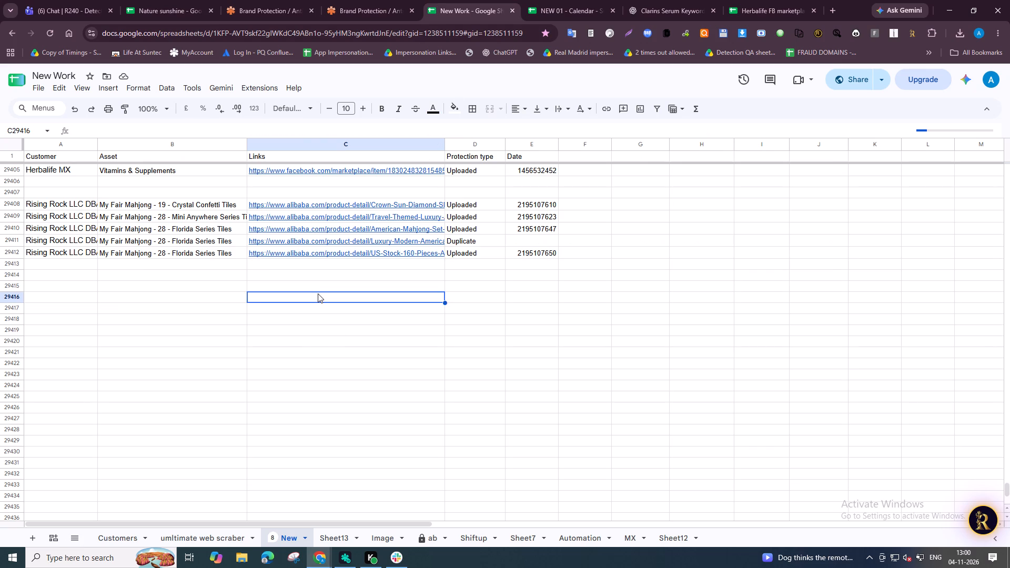
{"action": "key", "text": "Down"}
{"action": "key", "text": "ctrl+shift+Right"}
{"action": "key", "text": "ctrl+x"}
{"action": "key", "text": "ctrl+Up"}
{"action": "key", "text": "Up"}
{"action": "key", "text": "Up"}
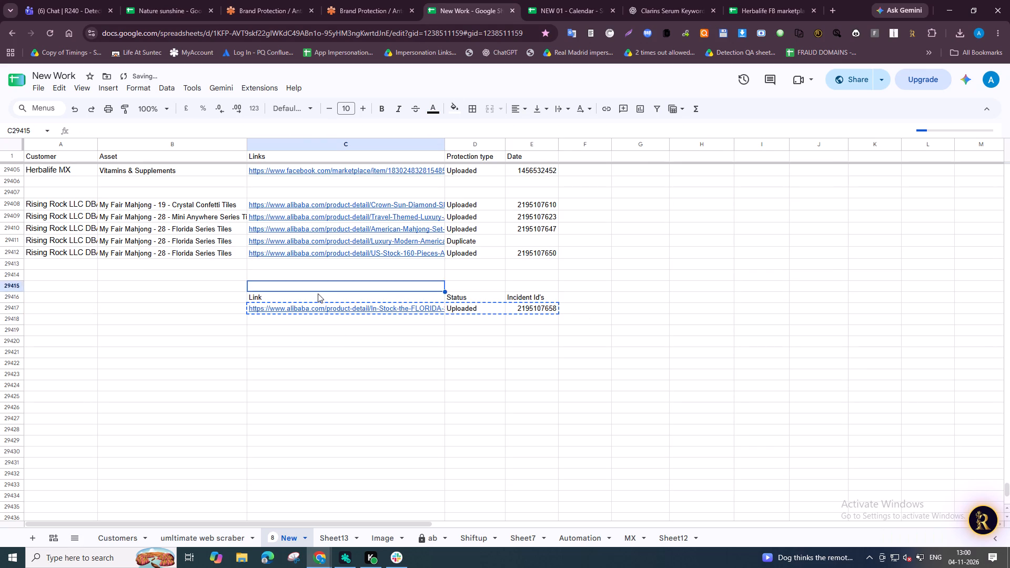
{"action": "key", "text": "Up"}
{"action": "key", "text": "ctrl+v"}
Fill the new entry's asset and customer cells from the row above.
{"action": "key", "text": "Left"}
{"action": "key", "text": "ctrl+d"}
{"action": "key", "text": "Left"}
{"action": "key", "text": "ctrl+d"}
Close the logged listing and run an Alibaba image search with the Florida Series official image MyFairMahjong_4.
{"action": "key", "text": "alt+Tab"}
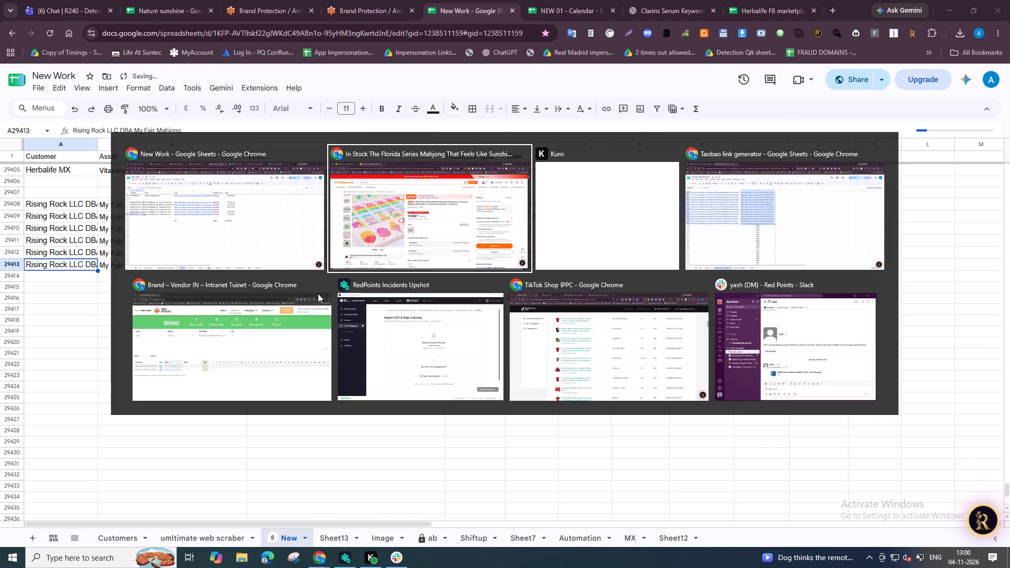
{"action": "key", "text": "ctrl+w"}
{"action": "scroll", "coordinate": [318, 293], "scroll_direction": "down", "scroll_amount": 16}
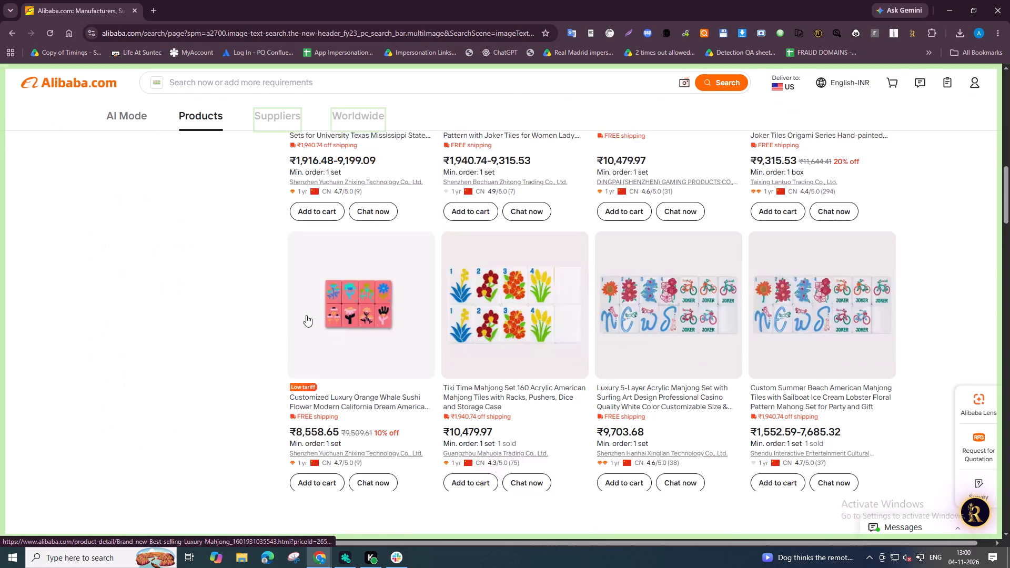
{"action": "scroll", "coordinate": [306, 315], "scroll_direction": "down", "scroll_amount": 3}
{"action": "key", "text": "alt+Tab"}
{"action": "left_click", "coordinate": [359, 0]}
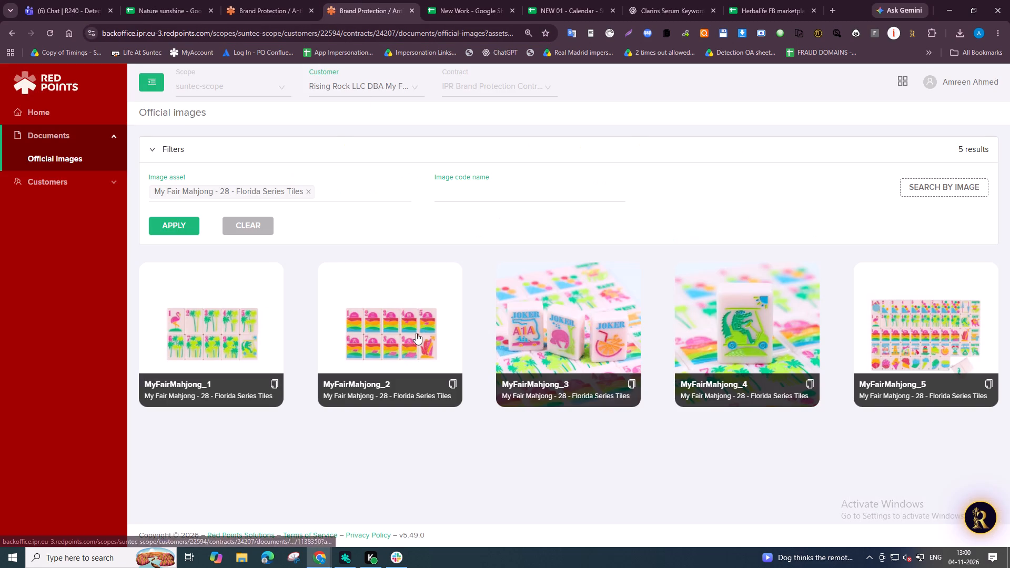
{"action": "left_click_drag", "start_coordinate": [709, 328], "coordinate": [505, 167]}
{"action": "key", "text": "alt+Tab"}
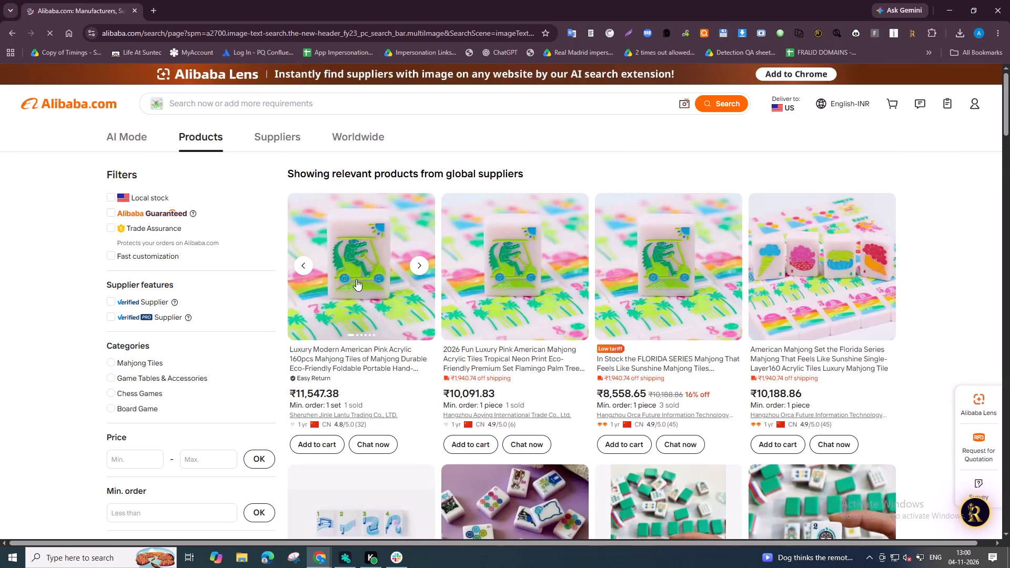
Open the Luxury Modern American Pink, 2026 Fun Luxury Pink, In Stock the FLORIDA SERIES and American Mahjong Set the Florida Series listings in new tabs.
{"action": "scroll", "coordinate": [615, 136], "scroll_direction": "down", "scroll_amount": 5}
{"action": "scroll", "coordinate": [573, 263], "scroll_direction": "up", "scroll_amount": 7}
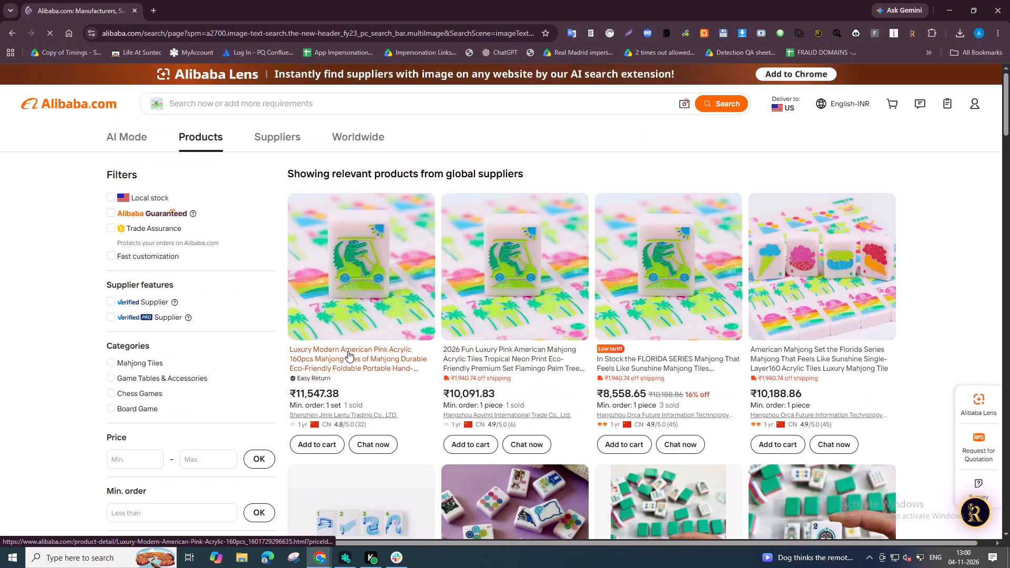
{"action": "right_click", "coordinate": [348, 351]}
{"action": "left_click", "coordinate": [450, 168]}
{"action": "right_click", "coordinate": [493, 360]}
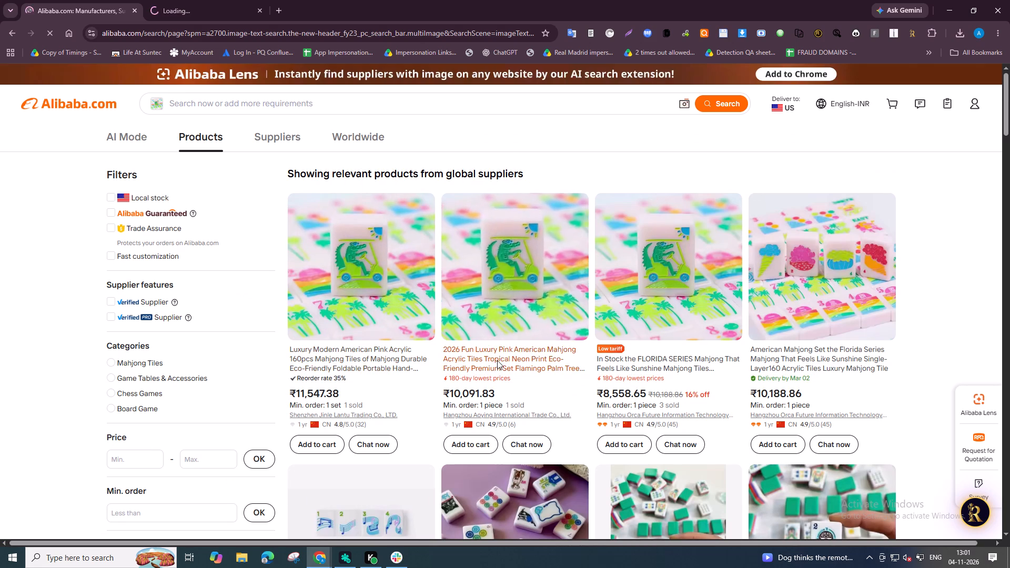
{"action": "left_click", "coordinate": [587, 181]}
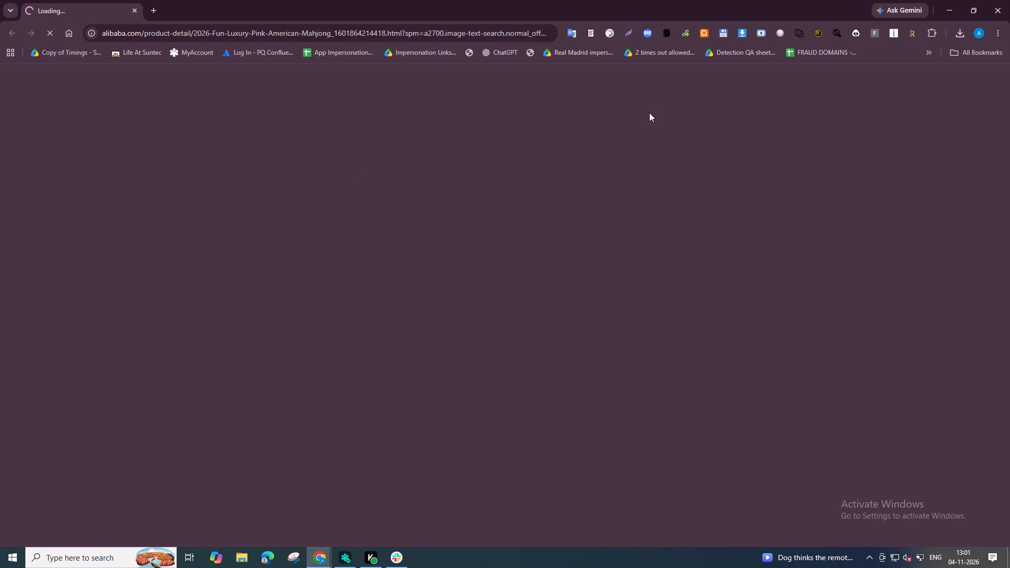
{"action": "key", "text": "ctrl+w"}
{"action": "right_click", "coordinate": [529, 358]}
{"action": "left_click", "coordinate": [600, 168]}
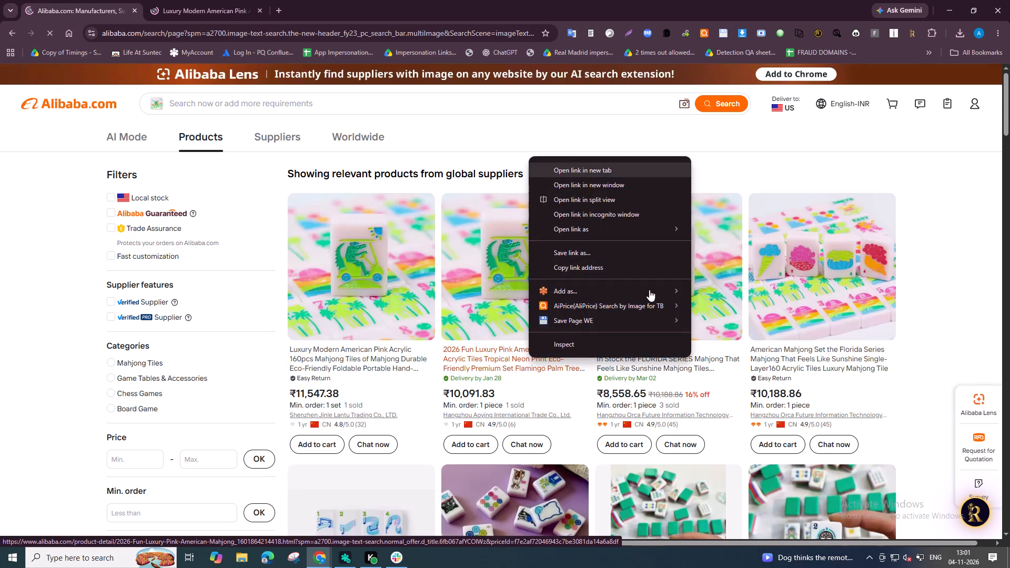
{"action": "right_click", "coordinate": [680, 362]}
{"action": "left_click", "coordinate": [728, 175]}
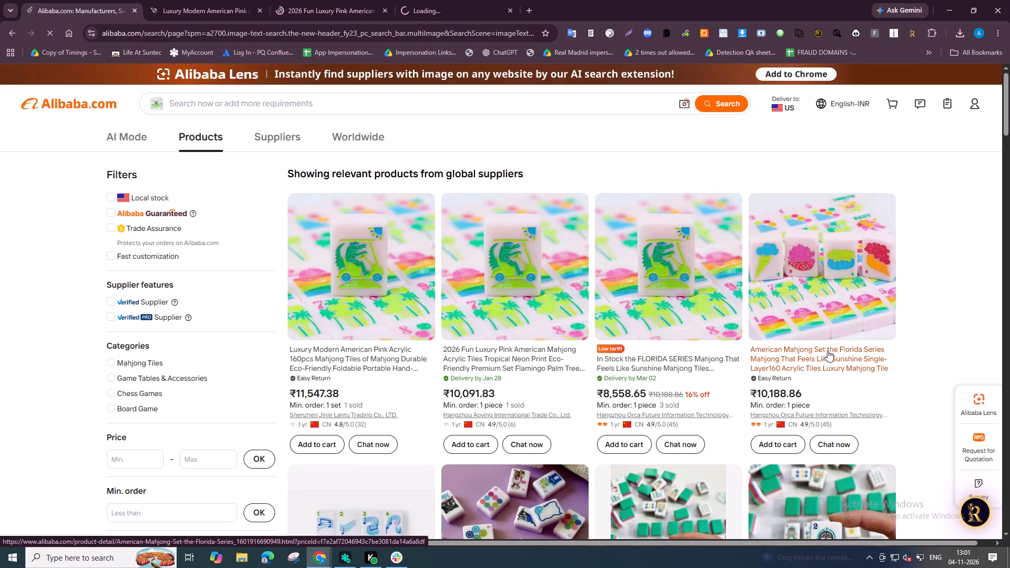
{"action": "right_click", "coordinate": [827, 351]}
{"action": "left_click", "coordinate": [871, 162]}
Examine the remaining Alibaba image search results for more listings using the Florida Series tile designs.
{"action": "scroll", "coordinate": [731, 346], "scroll_direction": "down", "scroll_amount": 11}
{"action": "scroll", "coordinate": [683, 361], "scroll_direction": "down", "scroll_amount": 18}
{"action": "scroll", "coordinate": [625, 352], "scroll_direction": "down", "scroll_amount": 5}
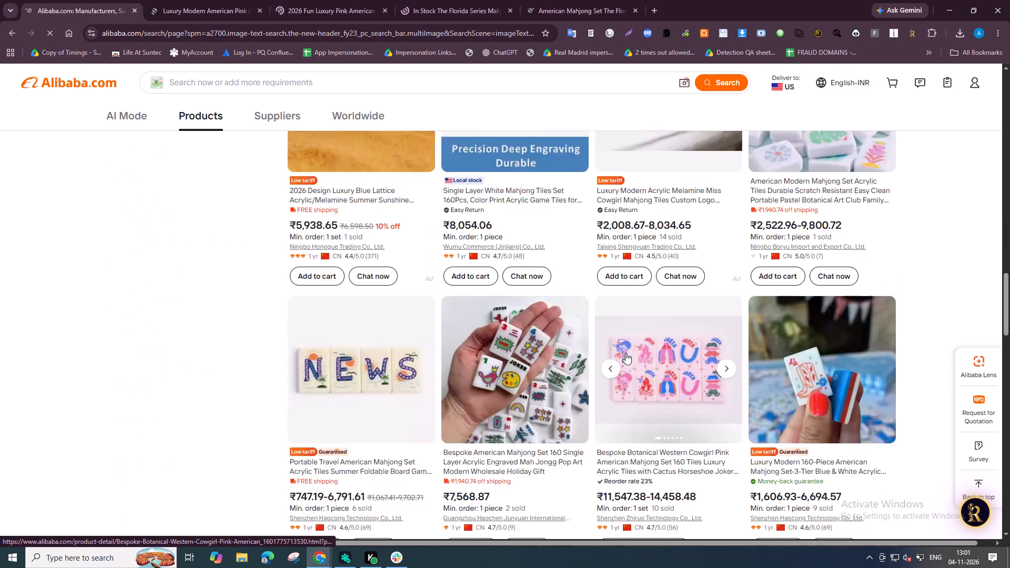
{"action": "scroll", "coordinate": [593, 356], "scroll_direction": "down", "scroll_amount": 16}
{"action": "scroll", "coordinate": [589, 360], "scroll_direction": "down", "scroll_amount": 10}
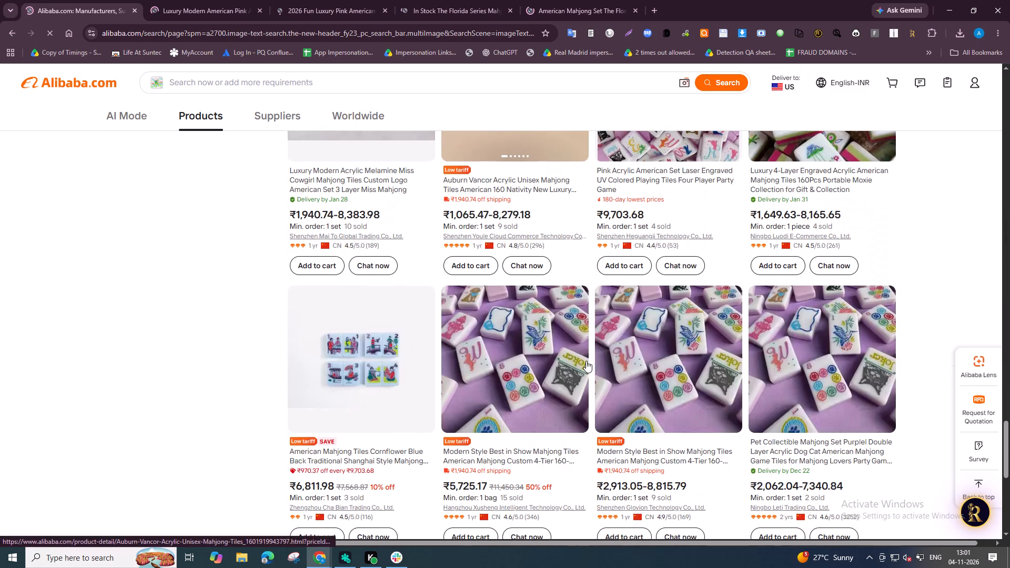
Check the Luxury Modern American Pink Acrylic listing's photos and close that listing.
{"action": "left_click", "coordinate": [277, 0]}
{"action": "left_click", "coordinate": [185, 0]}
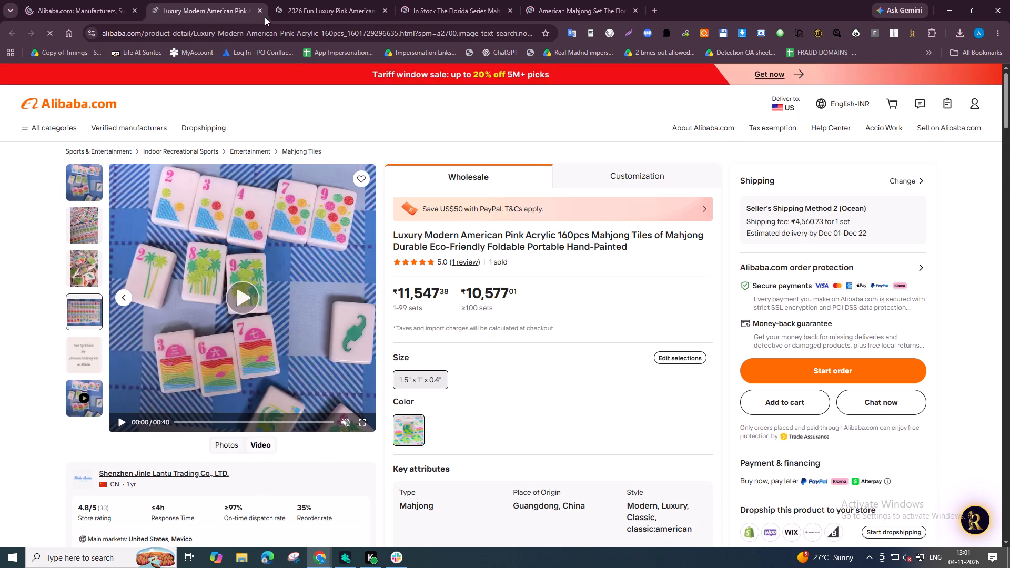
{"action": "left_click", "coordinate": [260, 8]}
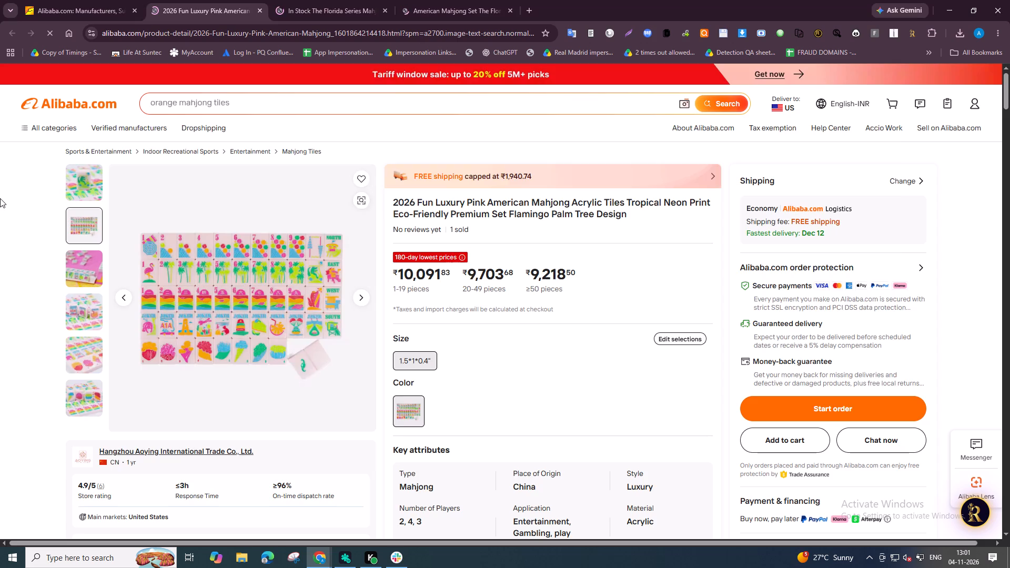
Copy the 2026 Fun Luxury Pink American Mahjong listing's URL into New Work cell C29416 and close the listing.
{"action": "key", "text": "alt+Tab"}
{"action": "key", "text": "alt+Tab"}
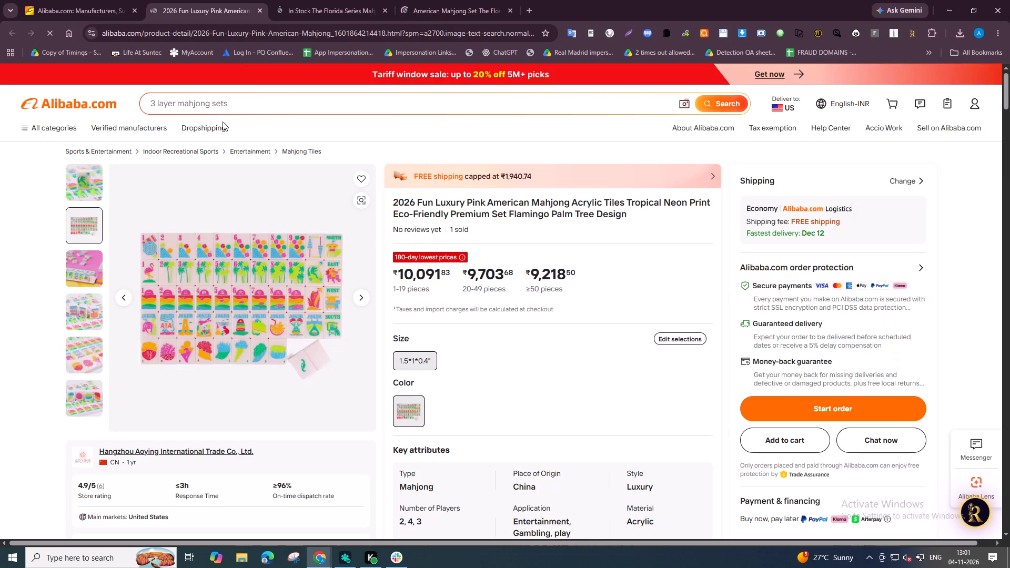
{"action": "left_click", "coordinate": [246, 29]}
{"action": "key", "text": "ctrl+a"}
{"action": "key", "text": "ctrl+c"}
{"action": "key", "text": "ctrl+c"}
{"action": "key", "text": "alt+Tab"}
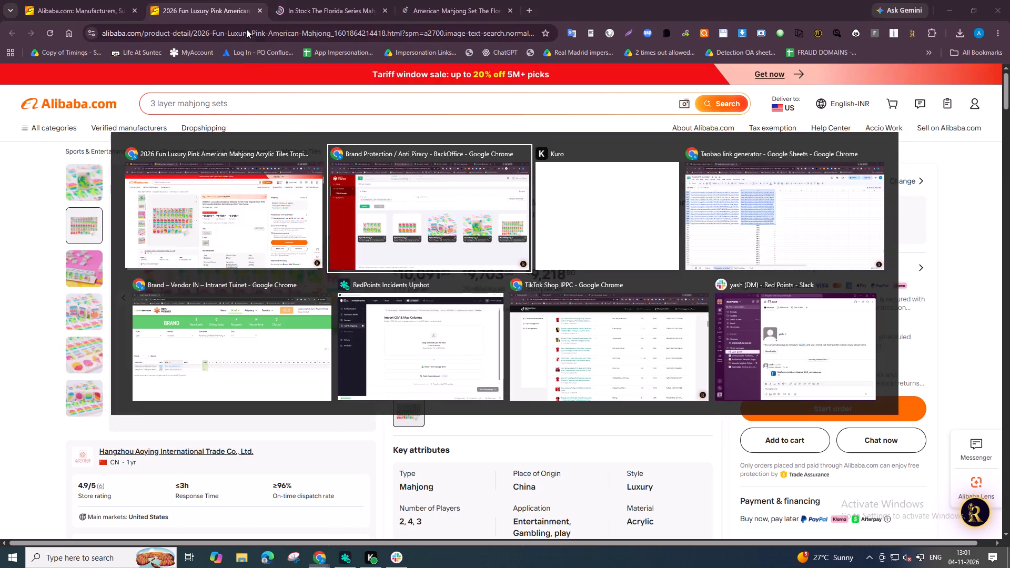
{"action": "left_click", "coordinate": [448, 0]}
{"action": "left_click", "coordinate": [386, 298]}
{"action": "key", "text": "ctrl+v"}
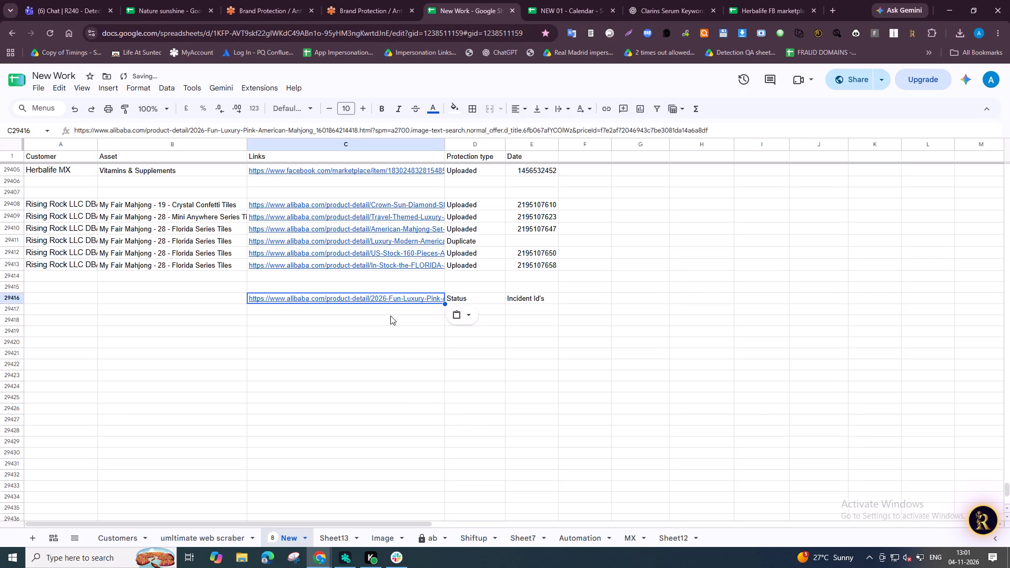
{"action": "left_click", "coordinate": [390, 316]}
{"action": "key", "text": "alt+Tab"}
{"action": "key", "text": "ctrl+w"}
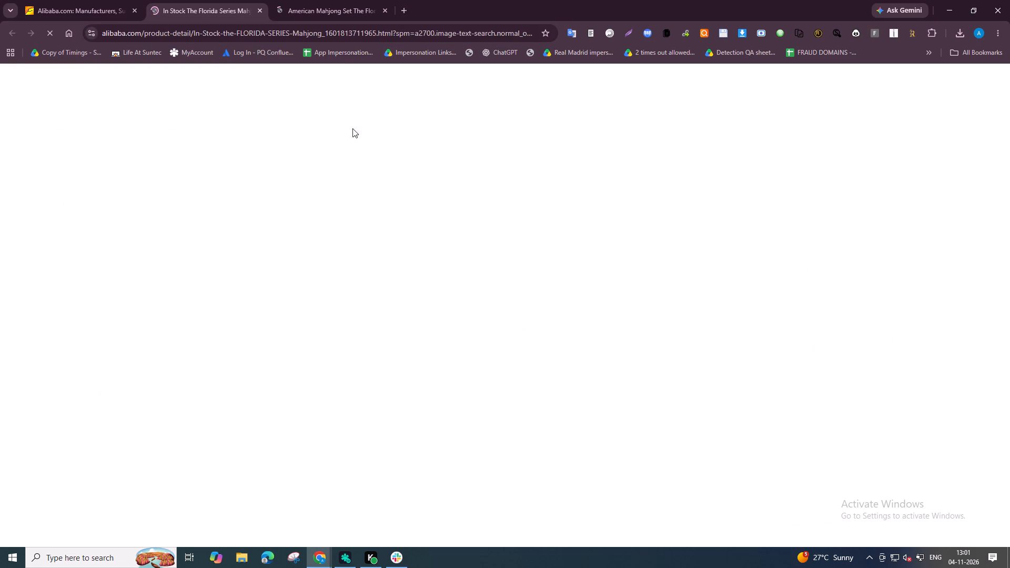
Copy the In Stock the FLORIDA SERIES listing's URL into New Work cell C29417 and close the listing.
{"action": "left_click", "coordinate": [336, 36]}
{"action": "key", "text": "ctrl+a"}
{"action": "key", "text": "ctrl+c"}
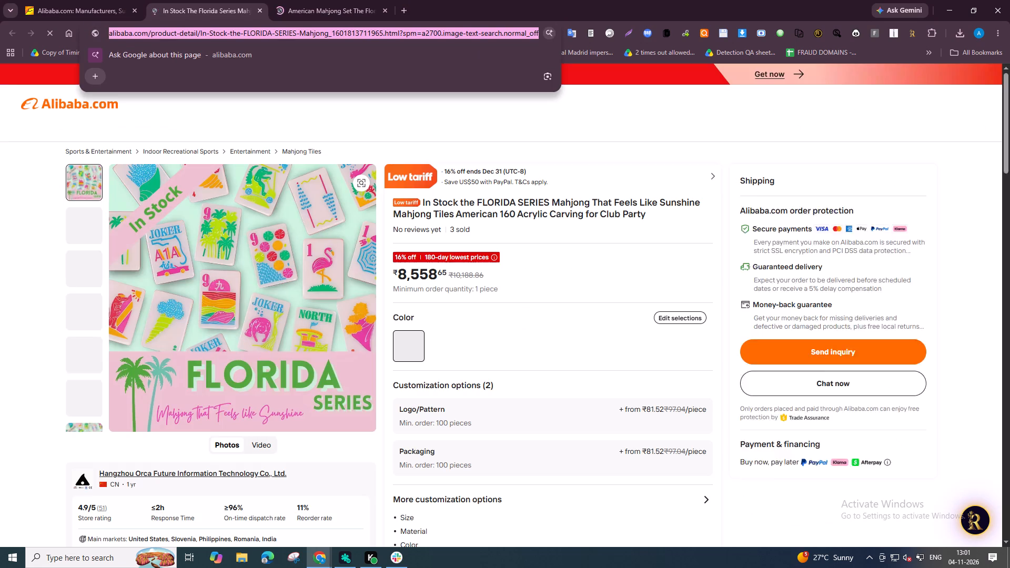
{"action": "key", "text": "ctrl+c"}
{"action": "key", "text": "ctrl+c"}
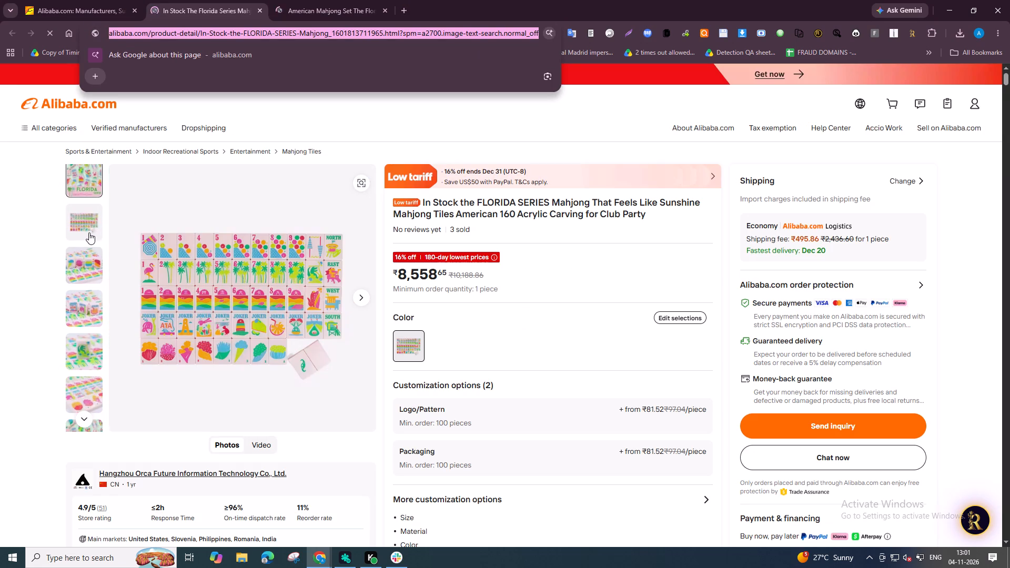
{"action": "key", "text": "ctrl+a"}
{"action": "key", "text": "ctrl+c"}
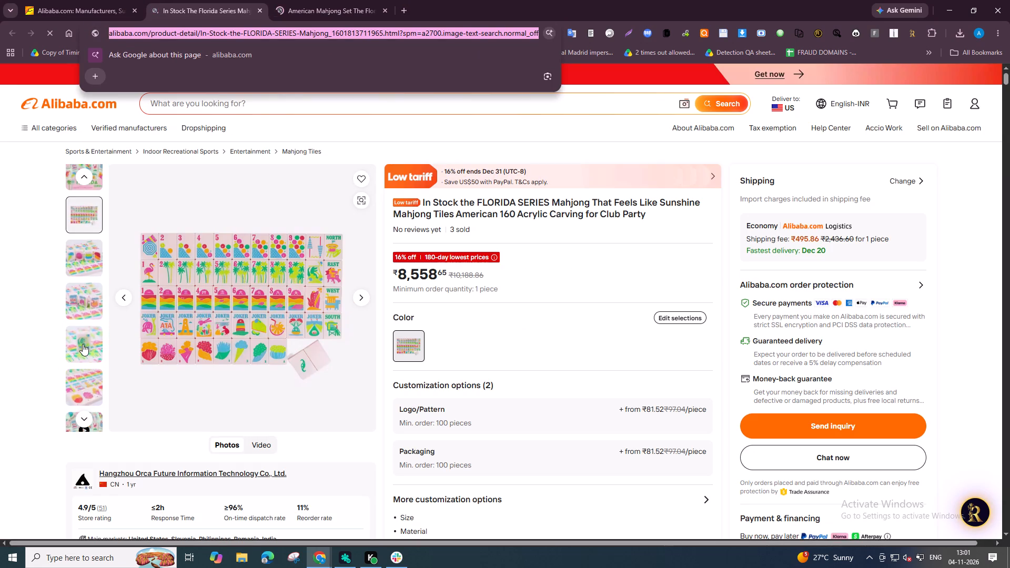
{"action": "key", "text": "alt+Tab"}
{"action": "left_click", "coordinate": [341, 310]}
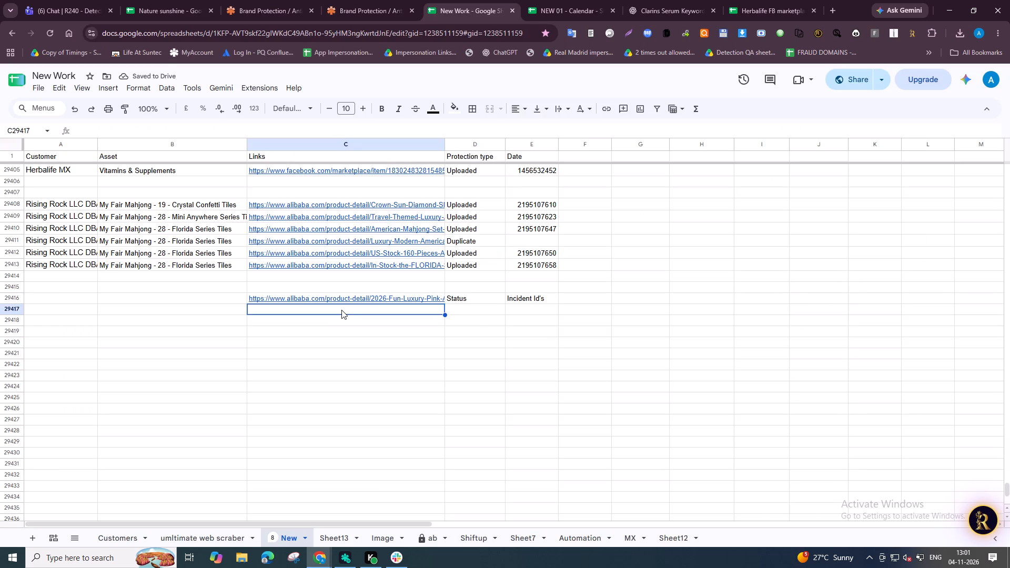
{"action": "key", "text": "ctrl+v"}
{"action": "left_click", "coordinate": [347, 328]}
{"action": "key", "text": "alt+Tab"}
{"action": "key", "text": "ctrl+w"}
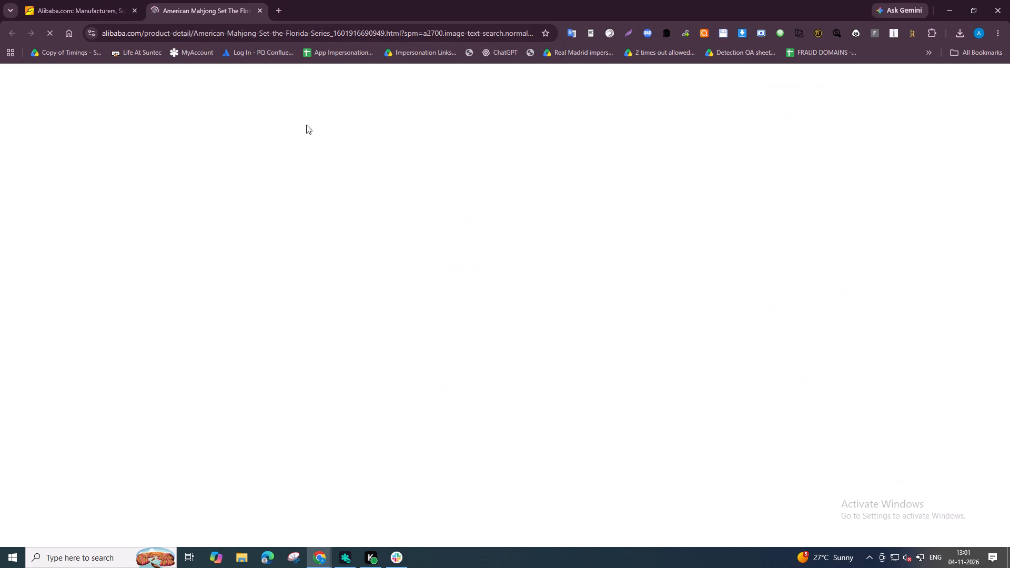
Copy the American Mahjong Set the Florida Series listing's URL into New Work cell C29418 and close the listing.
{"action": "left_click", "coordinate": [298, 33]}
{"action": "key", "text": "ctrl+a"}
{"action": "key", "text": "ctrl+a"}
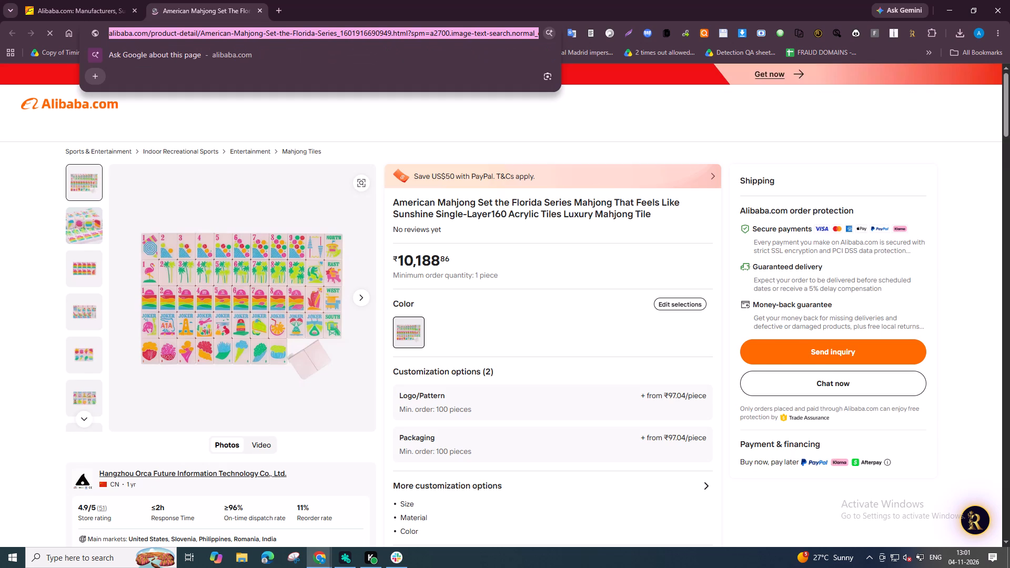
{"action": "key", "text": "ctrl+c"}
{"action": "key", "text": "ctrl+c"}
{"action": "key", "text": "ctrl+c"}
{"action": "key", "text": "alt+Tab"}
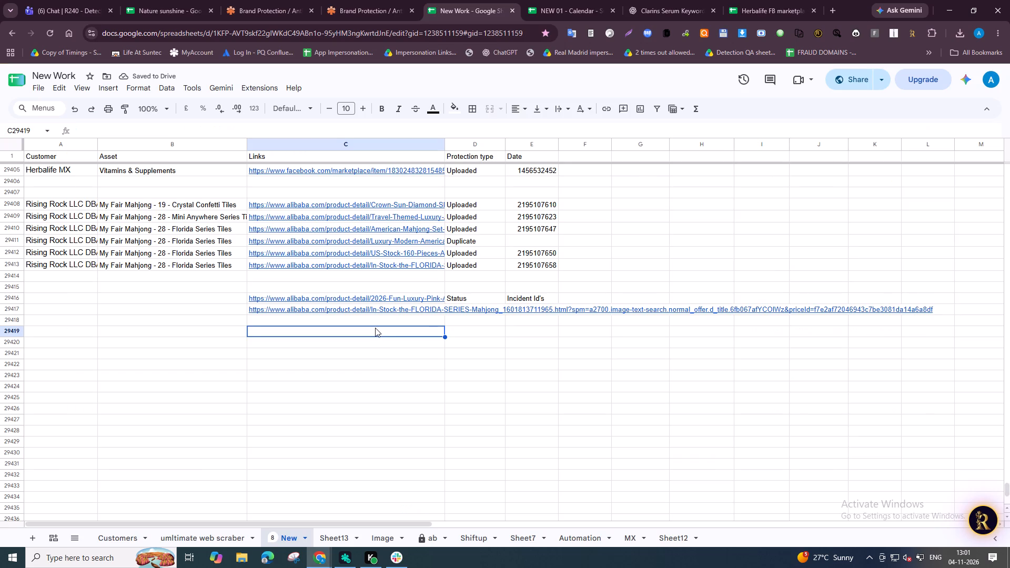
{"action": "left_click", "coordinate": [375, 322]}
{"action": "key", "text": "v"}
{"action": "left_click", "coordinate": [379, 336]}
{"action": "left_click", "coordinate": [385, 319]}
{"action": "key", "text": "ctrl+v"}
{"action": "key", "text": "alt+Tab"}
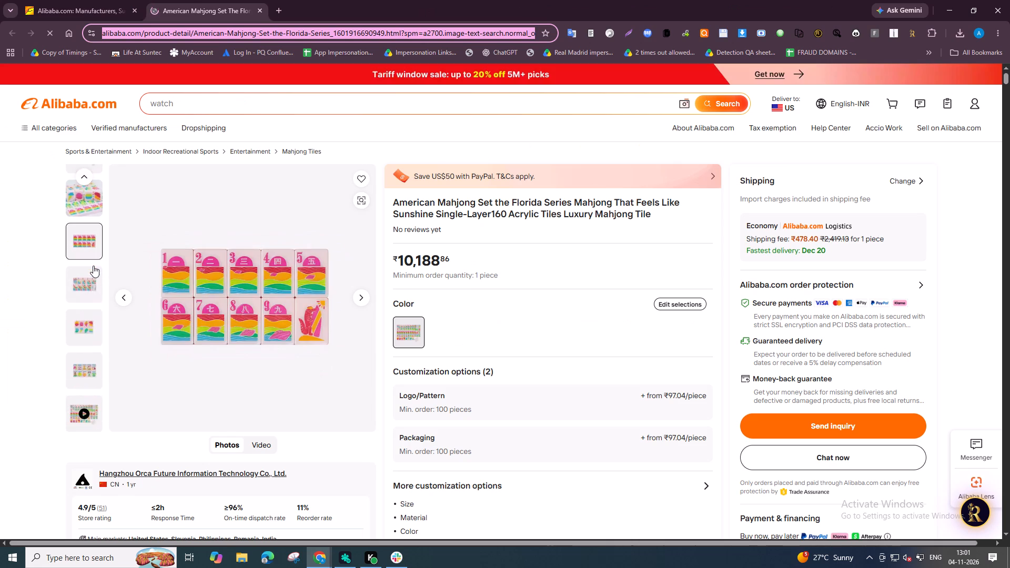
{"action": "key", "text": "ctrl+w"}
Submit the three collected URLs as Florida Series incidents in Red Points, replacing the previous detection link, and copy their link status.
{"action": "key", "text": "alt+Tab"}
{"action": "key", "text": "ctrl+shift+Up"}
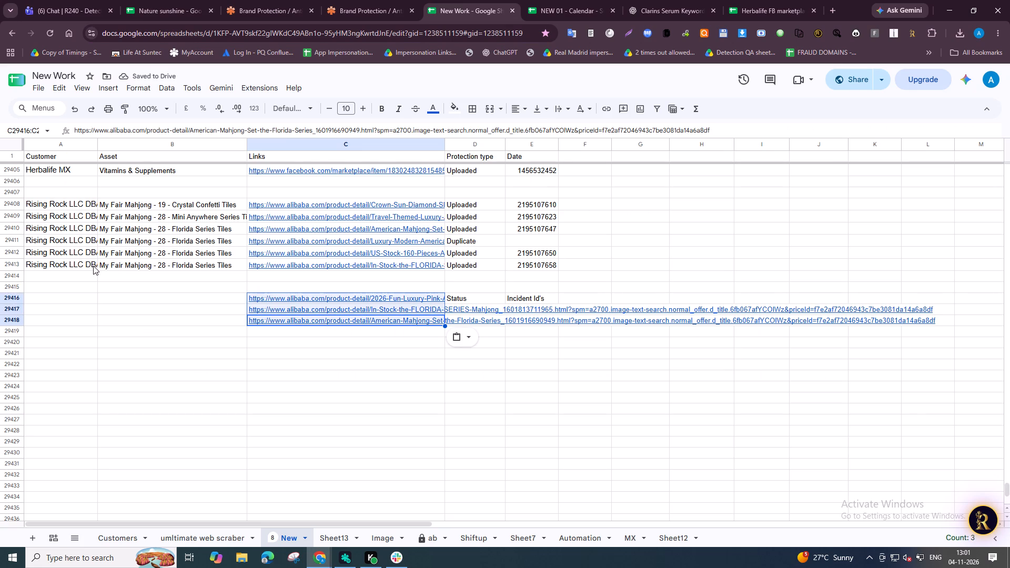
{"action": "key", "text": "ctrl+c"}
{"action": "left_click", "coordinate": [235, 0]}
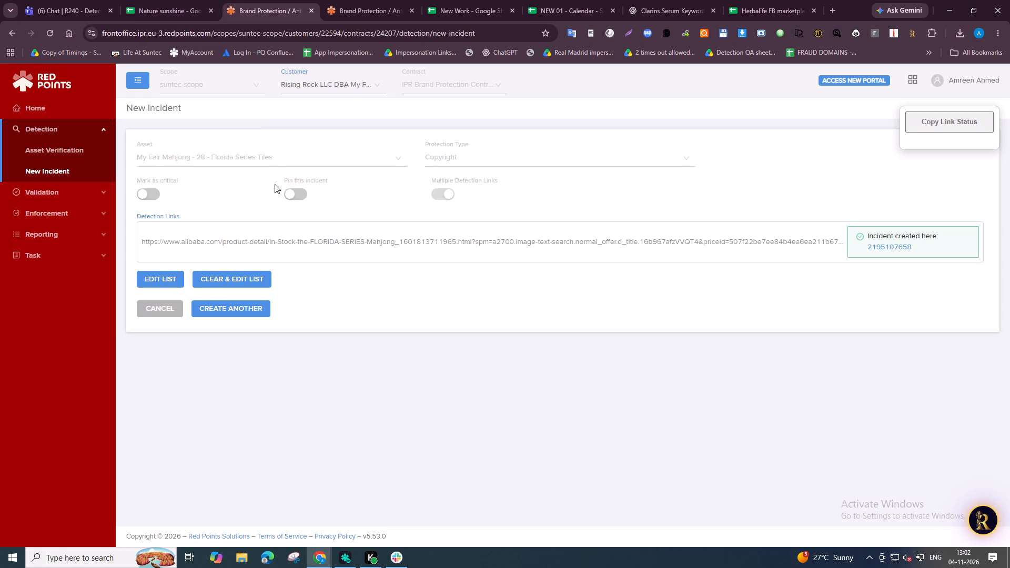
{"action": "double_click", "coordinate": [262, 281]}
{"action": "key", "text": "ctrl+v"}
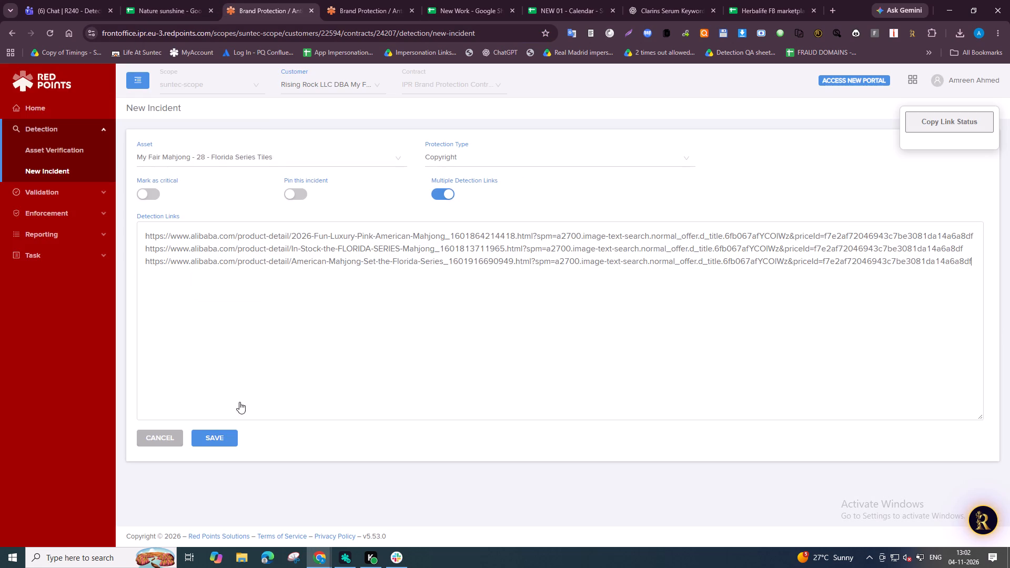
{"action": "left_click", "coordinate": [228, 441]}
{"action": "left_click", "coordinate": [975, 127]}
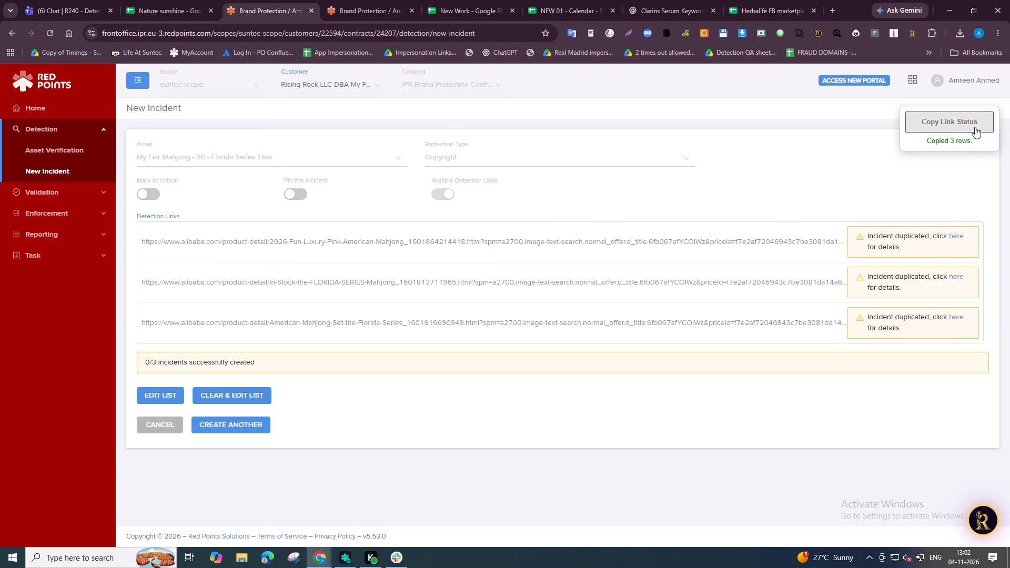
Close the Alibaba image search results.
{"action": "key", "text": "alt+Tab"}
{"action": "key", "text": "ctrl+w"}
Clear the three collected URLs and the leftover Status and Incident Id's headers below the log in New Work.
{"action": "left_click", "coordinate": [502, 0]}
{"action": "key", "text": "Delete"}
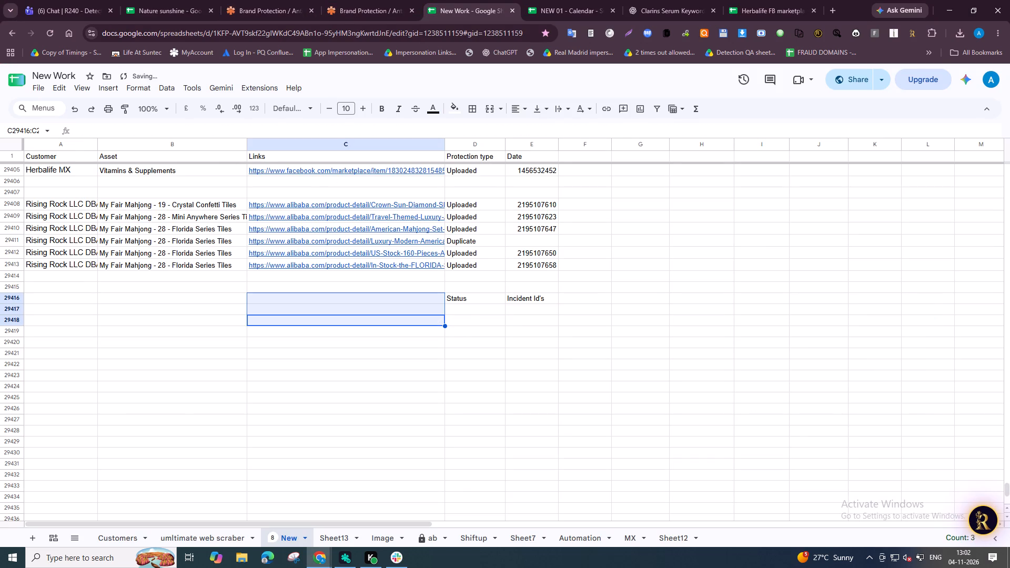
{"action": "key", "text": "Up"}
{"action": "key", "text": "Right"}
{"action": "key", "text": "shift+Right"}
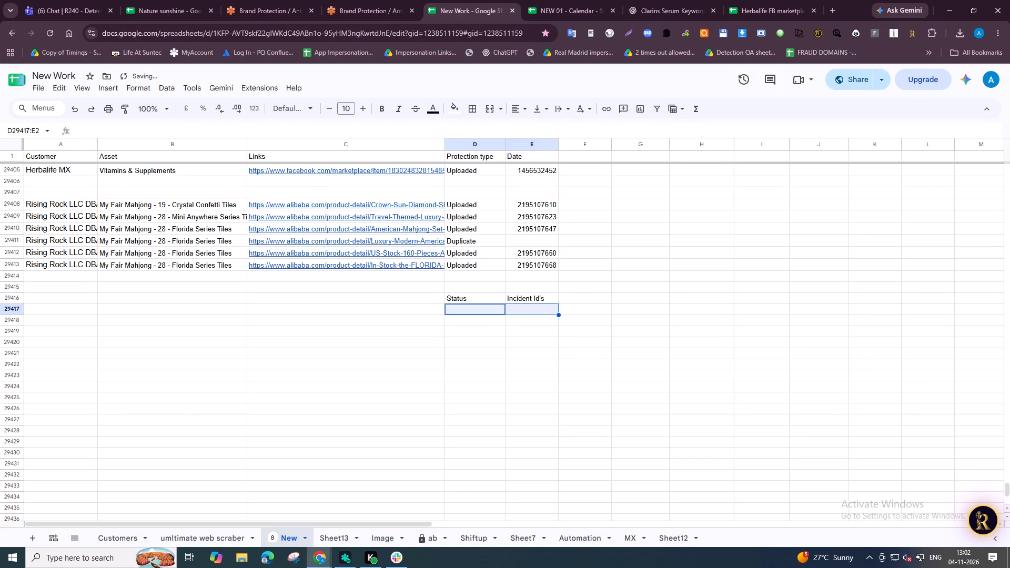
{"action": "key", "text": "shift+Up"}
{"action": "key", "text": "Delete"}
{"action": "key", "text": "ctrl+Up"}
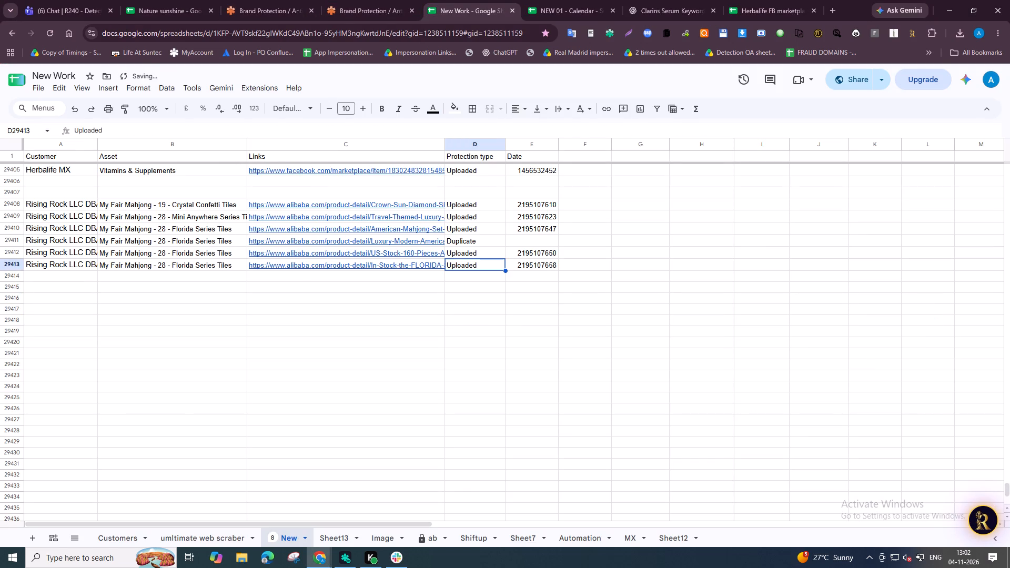
Count the incident IDs logged for the Rising Rock rows, E29408 to E29413, in New Work.
{"action": "key", "text": "Right"}
{"action": "key", "text": "ctrl+shift+Up"}
{"action": "key", "text": "ctrl+shift+Up"}
{"action": "key", "text": "ctrl+shift+Up"}
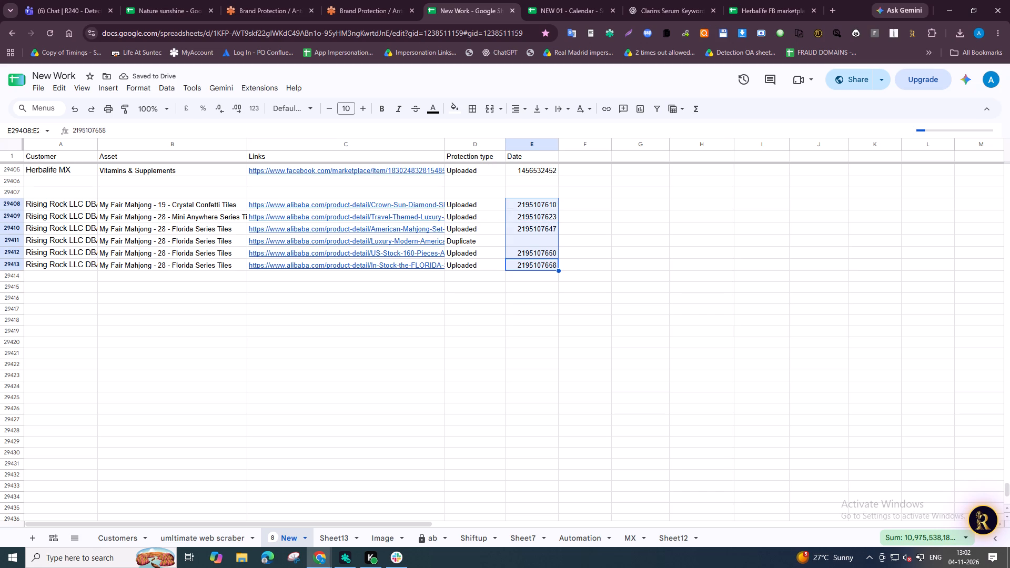
{"action": "left_click", "coordinate": [905, 536]}
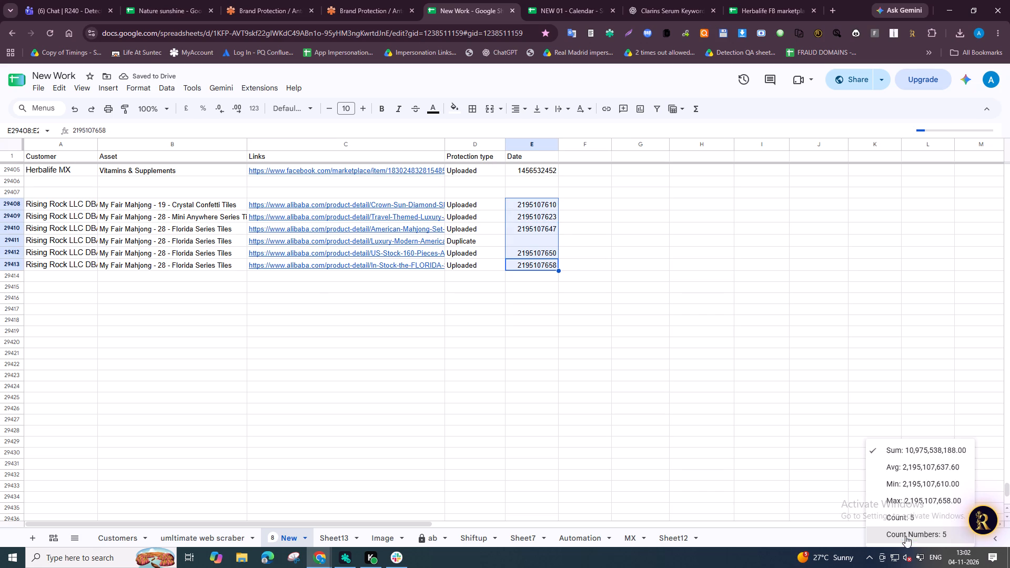
{"action": "left_click", "coordinate": [782, 385]}
Enter 5 in both I29162 and J29162 beside Rising Rock LLC in the customer tally.
{"action": "key", "text": "ctrl+Up"}
{"action": "key", "text": "ctrl+Up"}
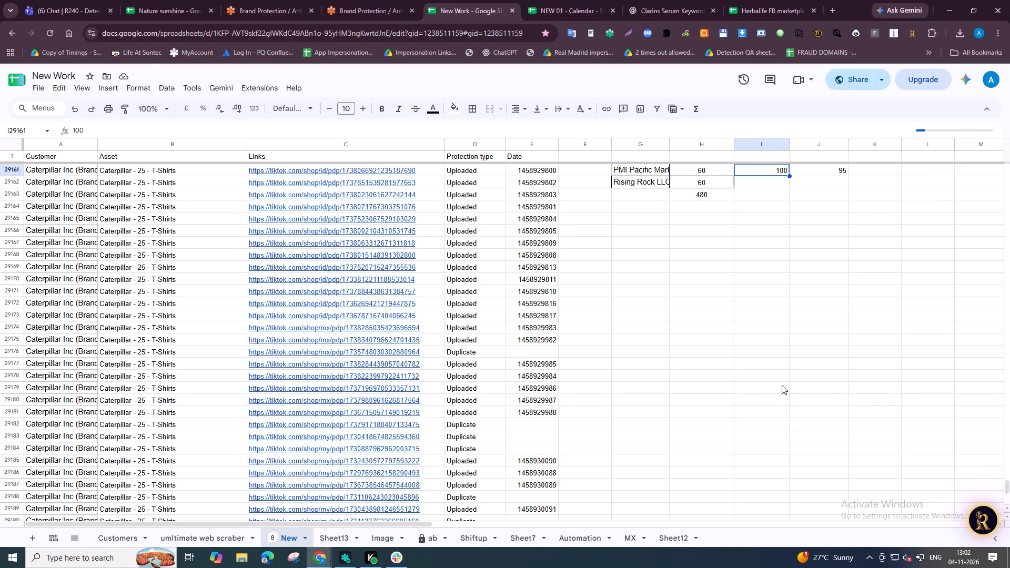
{"action": "key", "text": "ctrl+Up"}
{"action": "key", "text": "ctrl+Down"}
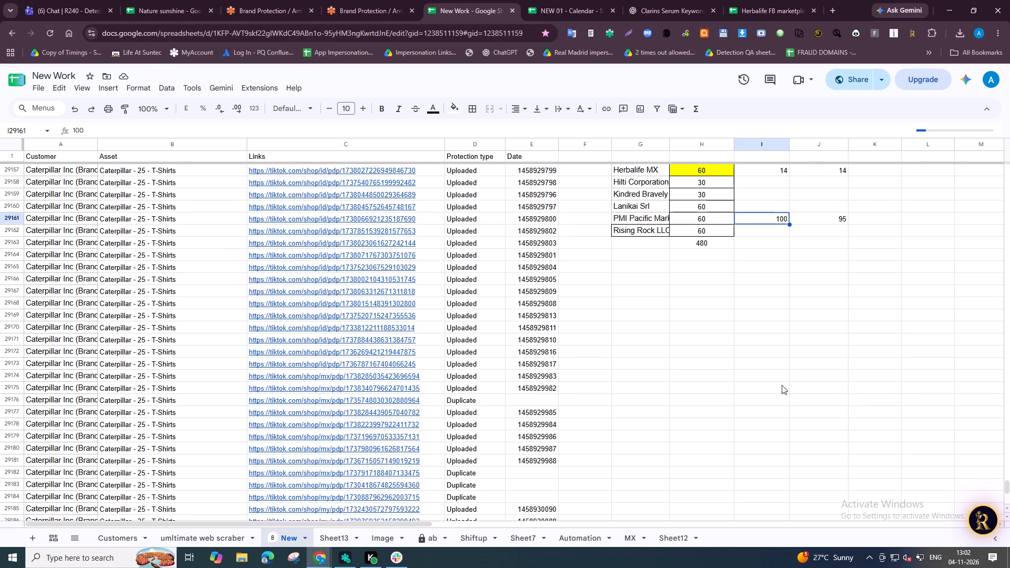
{"action": "key", "text": "Down"}
{"action": "key", "text": "5"}
{"action": "key", "text": "Right"}
{"action": "key", "text": "5"}
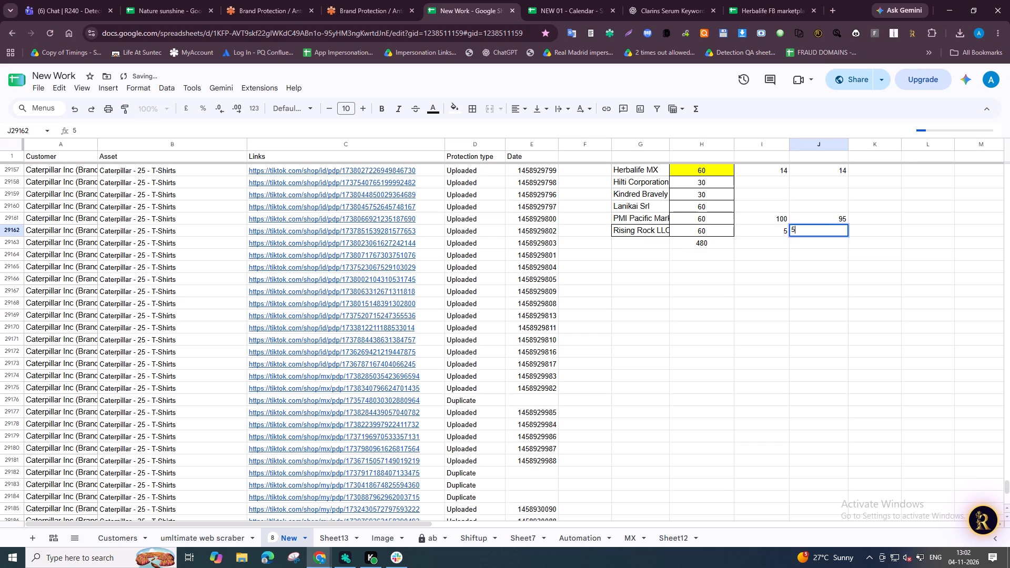
{"action": "key", "text": "Right"}
Sum the tally's column J counts from Rising Rock LLC up to Caterpillar Inc.
{"action": "key", "text": "Up"}
{"action": "key", "text": "Down"}
{"action": "key", "text": "Left"}
{"action": "key", "text": "ctrl+shift+Up"}
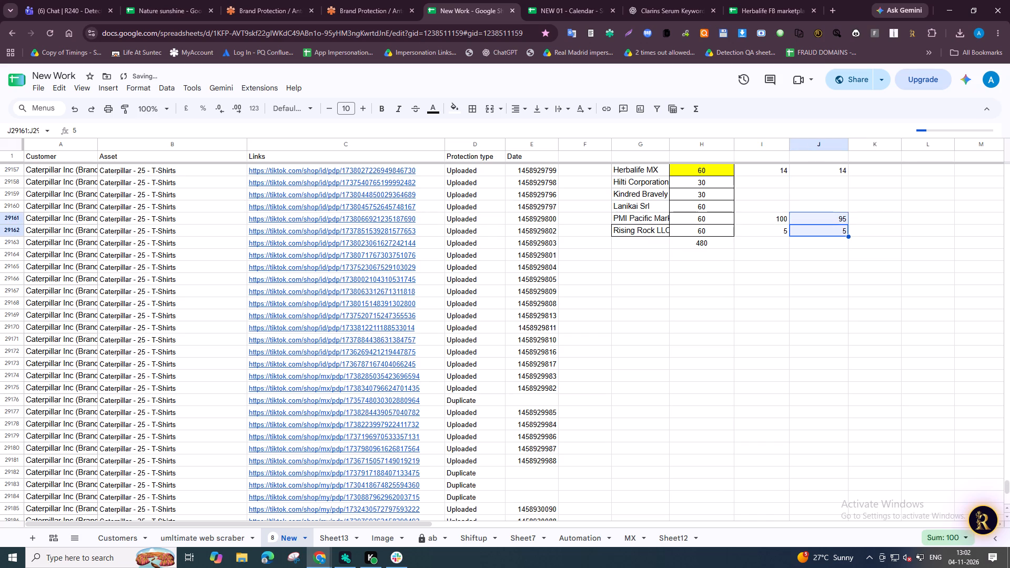
{"action": "key", "text": "ctrl+shift+Up"}
{"action": "key", "text": "ctrl+shift+Up"}
{"action": "key", "text": "ctrl+shift+Up"}
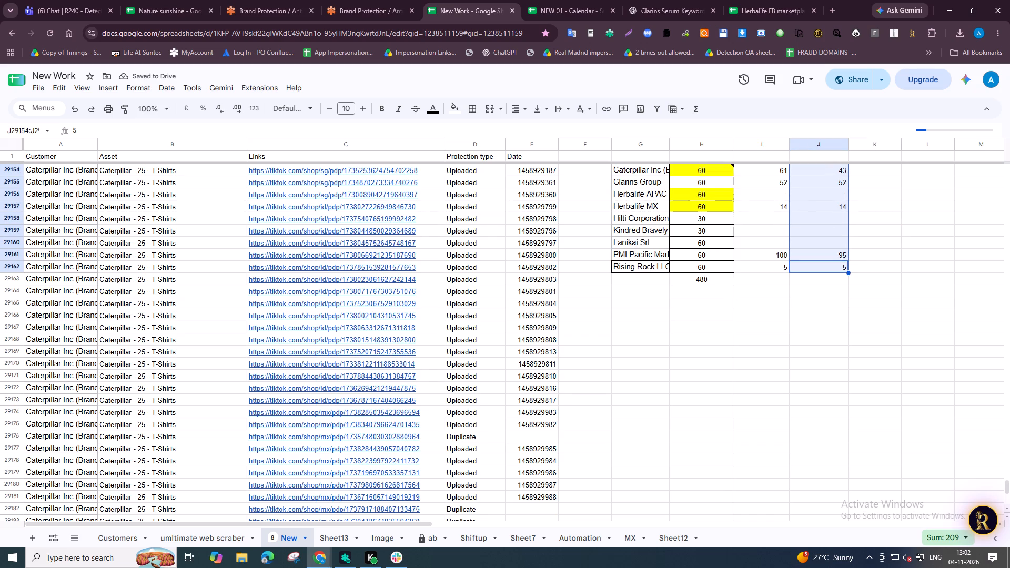
{"action": "scroll", "coordinate": [782, 385], "scroll_direction": "up", "scroll_amount": 1}
{"action": "left_click", "coordinate": [740, 393]}
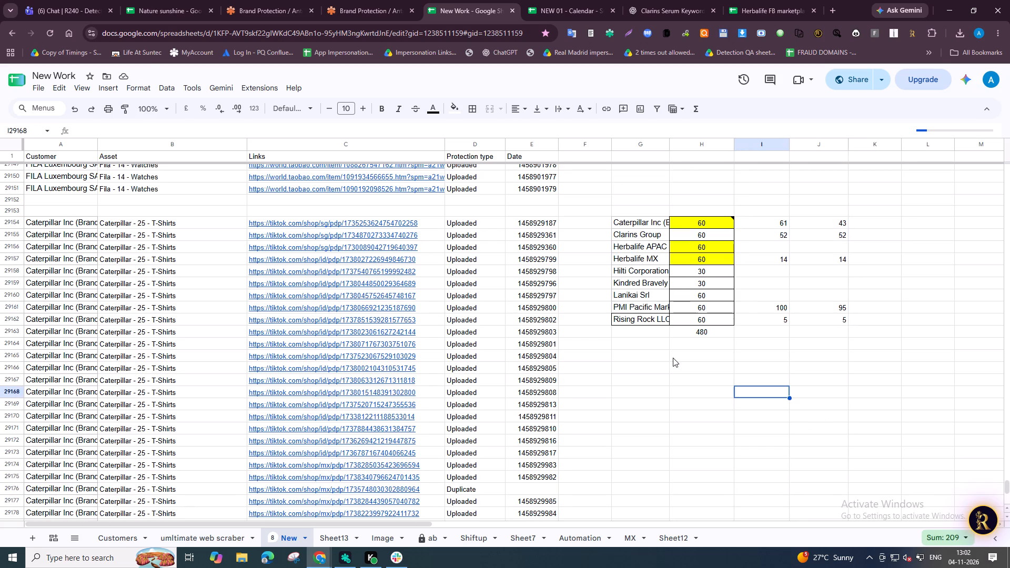
Check which customers in the tally still lack counts and copy the customer name Lanikai Srl.
{"action": "left_click", "coordinate": [650, 250]}
{"action": "left_click", "coordinate": [641, 273]}
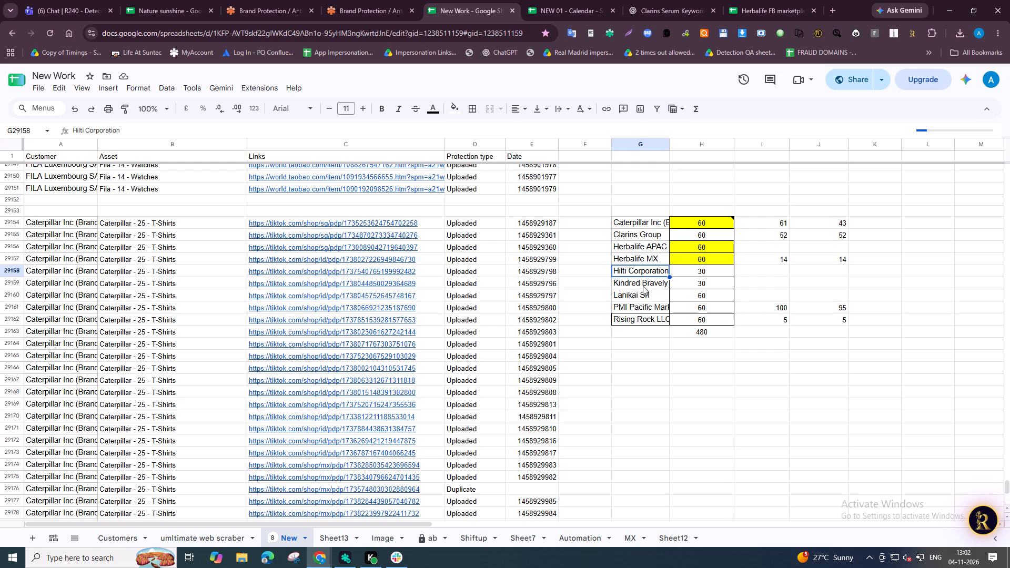
{"action": "left_click", "coordinate": [643, 287]}
{"action": "left_click", "coordinate": [634, 297]}
{"action": "left_click", "coordinate": [633, 314]}
{"action": "left_click", "coordinate": [633, 307]}
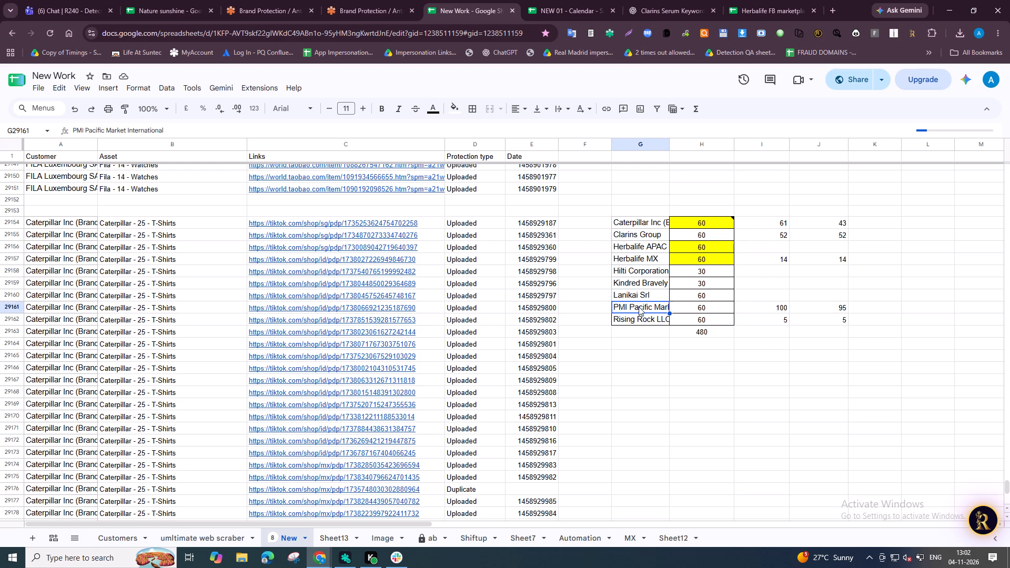
{"action": "left_click", "coordinate": [649, 287]}
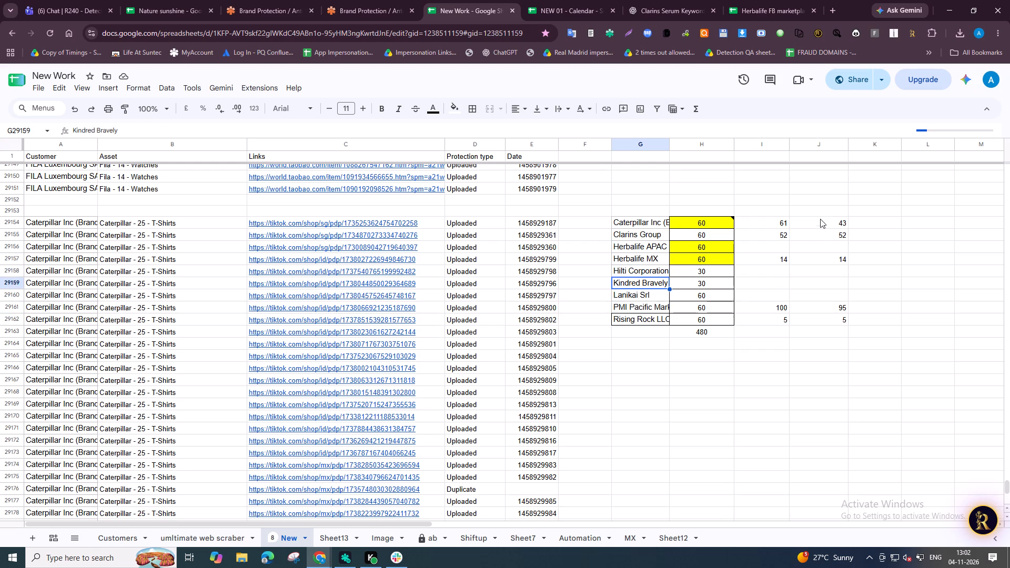
{"action": "left_click_drag", "start_coordinate": [825, 209], "coordinate": [831, 339]}
{"action": "left_click", "coordinate": [653, 275]}
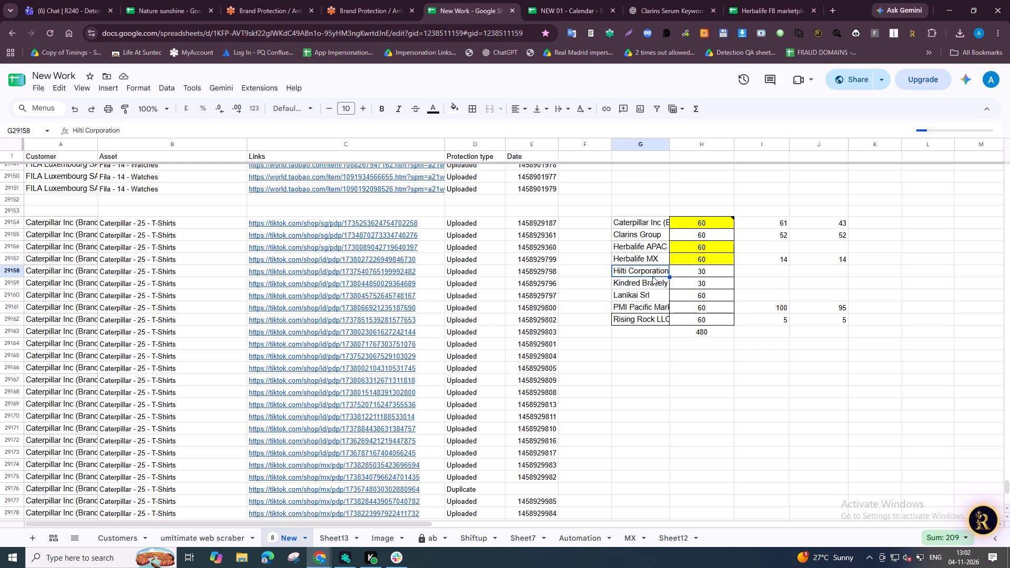
{"action": "left_click", "coordinate": [639, 290]}
{"action": "left_click", "coordinate": [638, 298]}
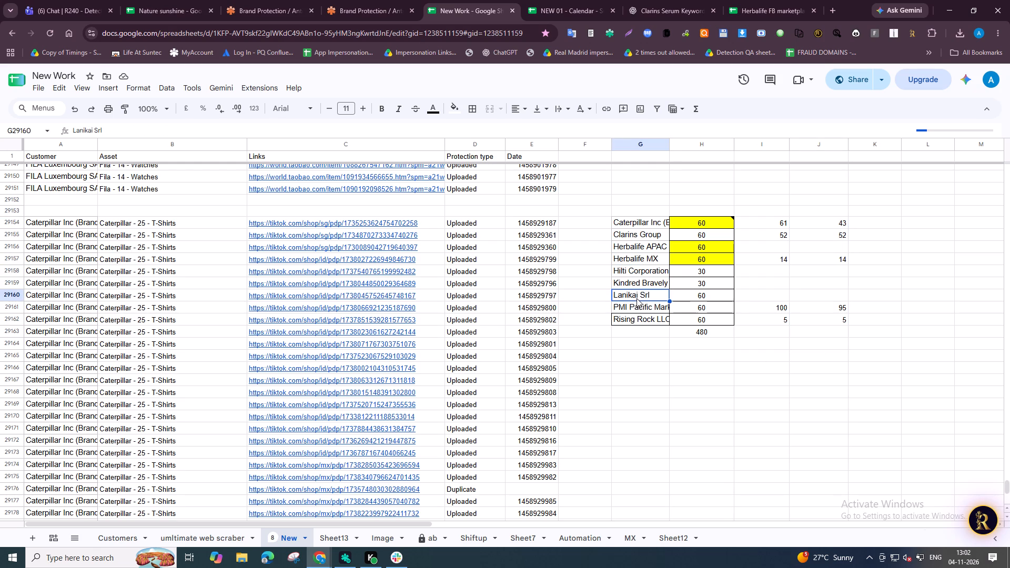
{"action": "key", "text": "ctrl+c"}
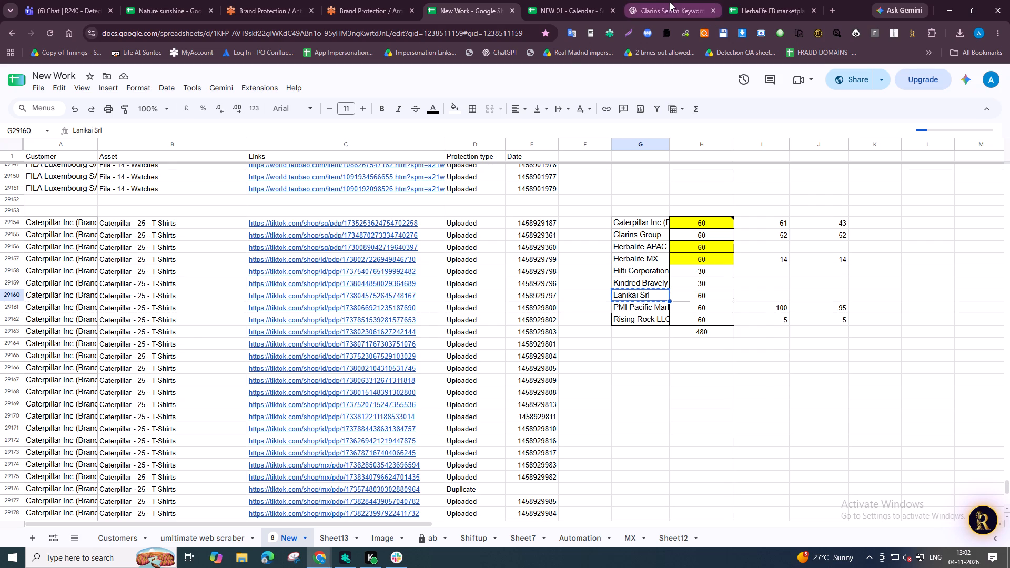
In the Tuinet Brand table, mark day 4 as S for Rising Rock's alibaba.com row and 0 for its aliexpress.com row.
{"action": "key", "text": "alt+Tab"}
{"action": "left_click", "coordinate": [293, 359], "text": "alt"}
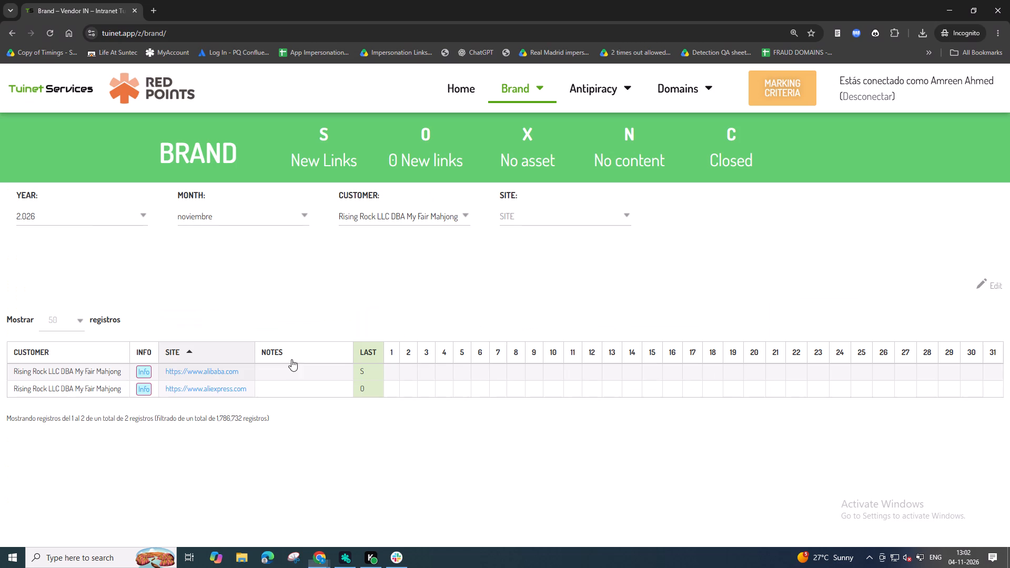
{"action": "double_click", "coordinate": [442, 368]}
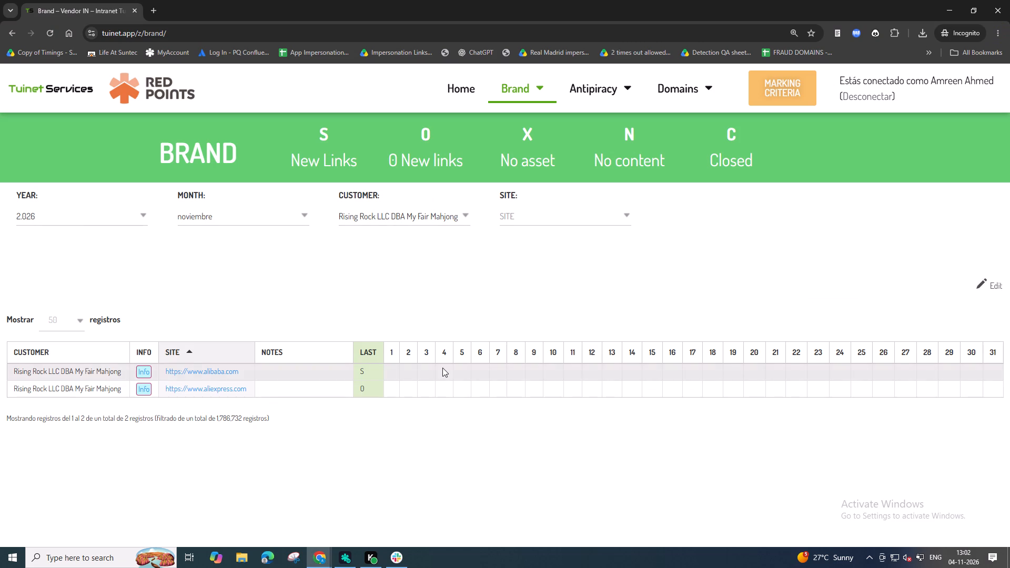
{"action": "left_click", "coordinate": [422, 421]}
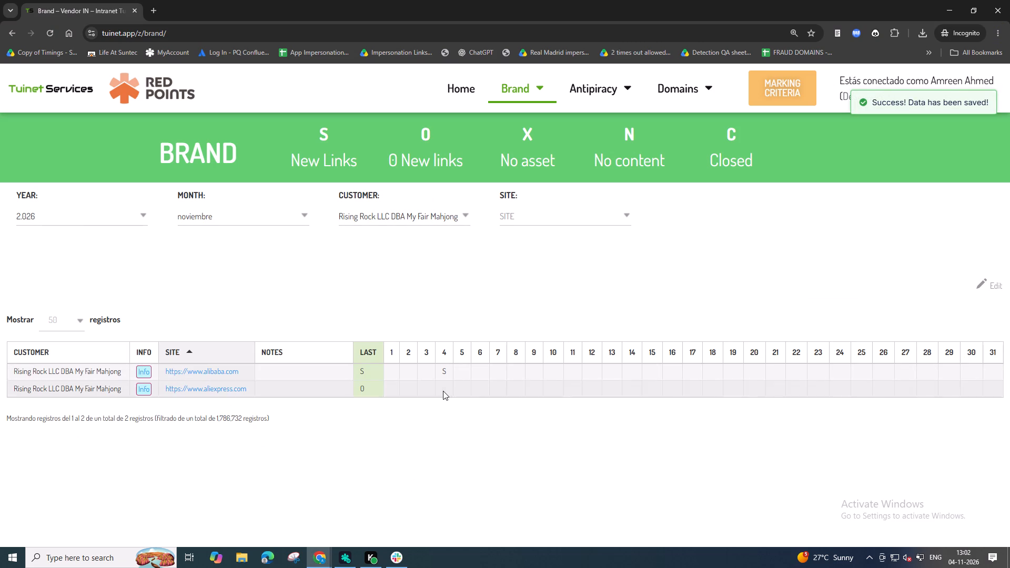
{"action": "left_click", "coordinate": [443, 391]}
{"action": "left_click", "coordinate": [443, 391]}
{"action": "left_click", "coordinate": [421, 318]}
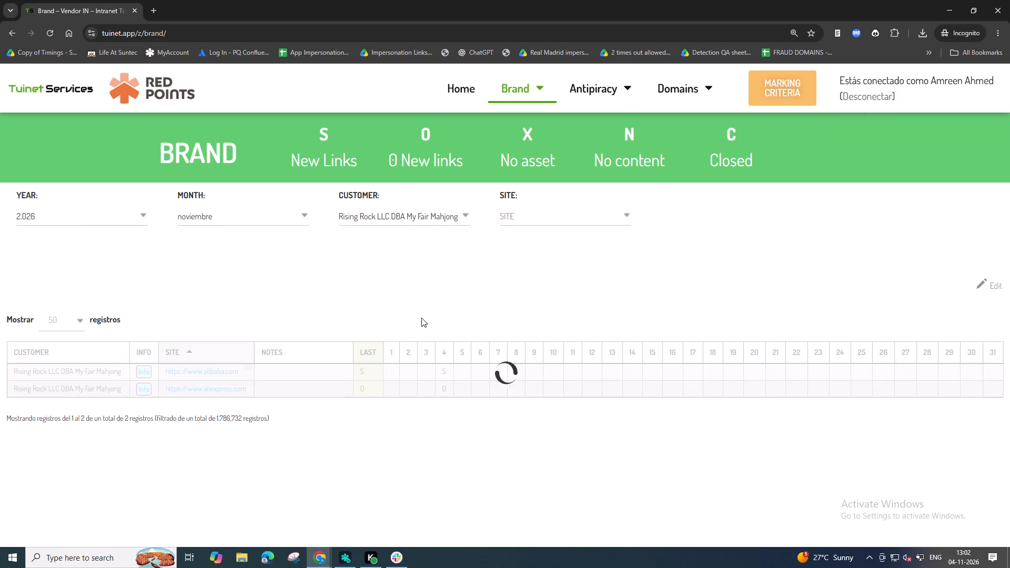
Filter the Tuinet Brand table by customer Lanikai Srl and check its assigned sites and notes.
{"action": "left_click", "coordinate": [412, 221]}
{"action": "key", "text": "ctrl+v"}
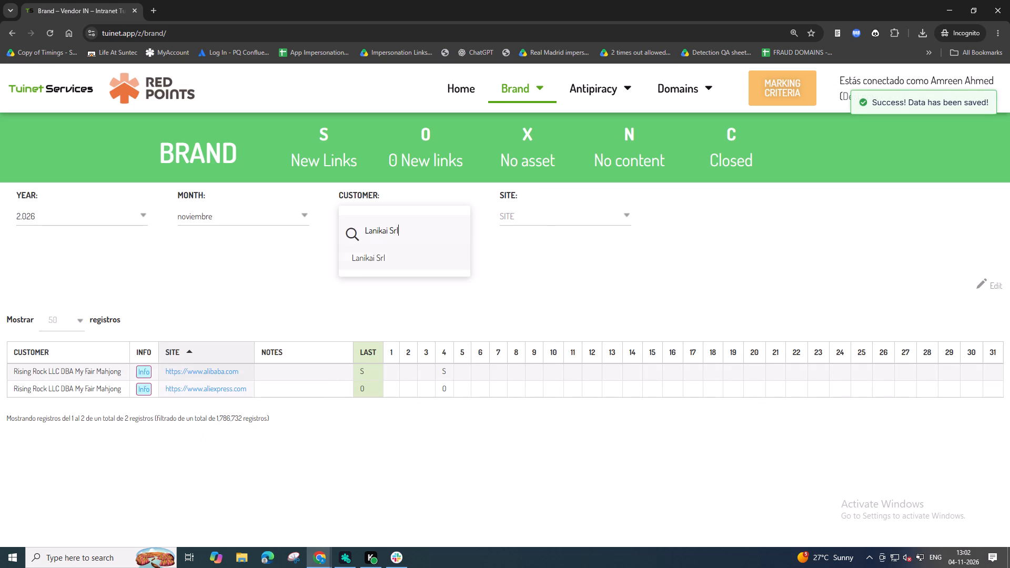
{"action": "left_click", "coordinate": [403, 261]}
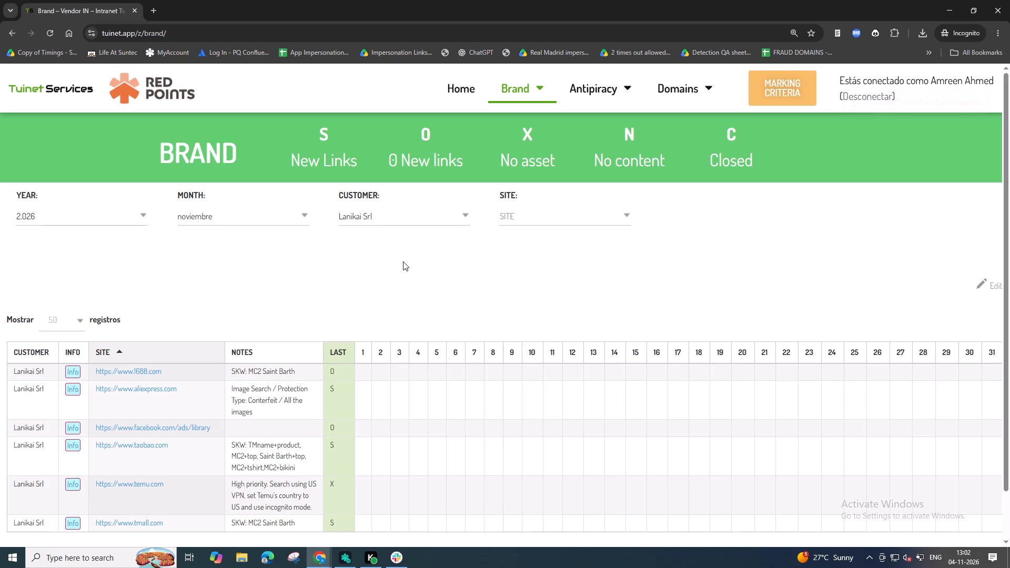
{"action": "scroll", "coordinate": [403, 262], "scroll_direction": "down", "scroll_amount": 4}
{"action": "key", "text": "alt+Tab"}
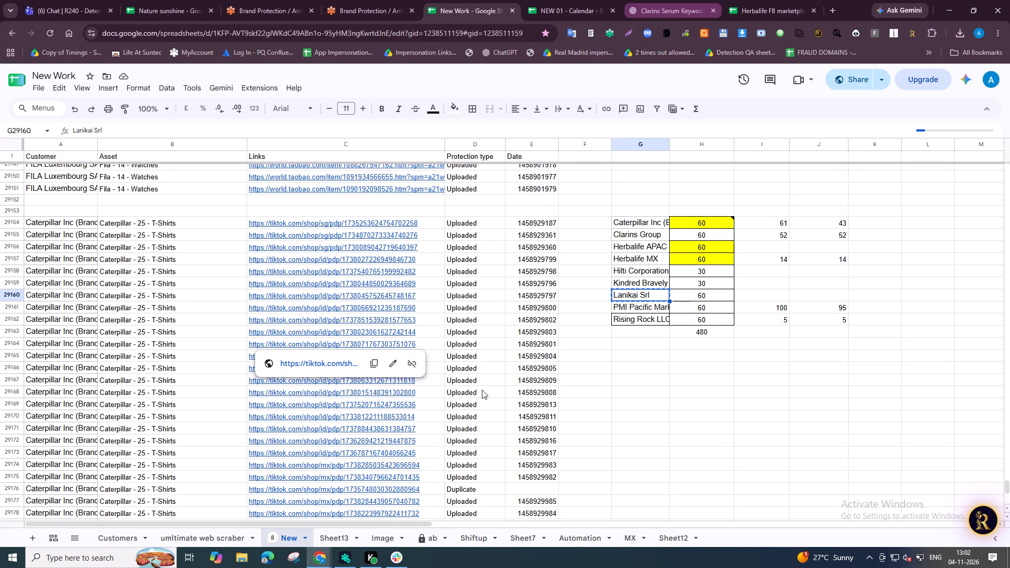
{"action": "key", "text": "alt+Tab"}
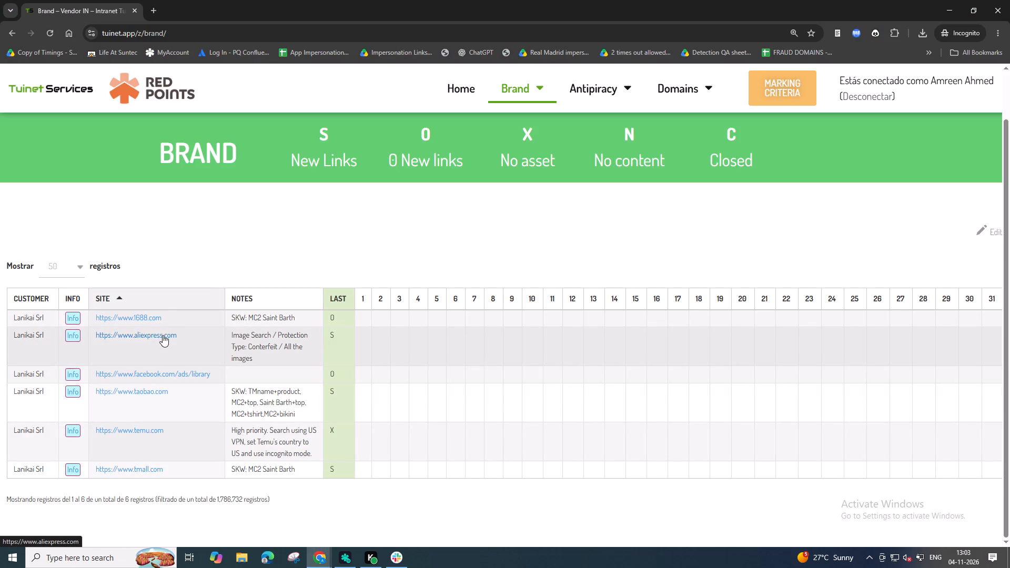
Copy the Tuinet Brand page address and open it in a new non-incognito browser window.
{"action": "middle_click", "coordinate": [163, 335]}
{"action": "left_click", "coordinate": [206, 38]}
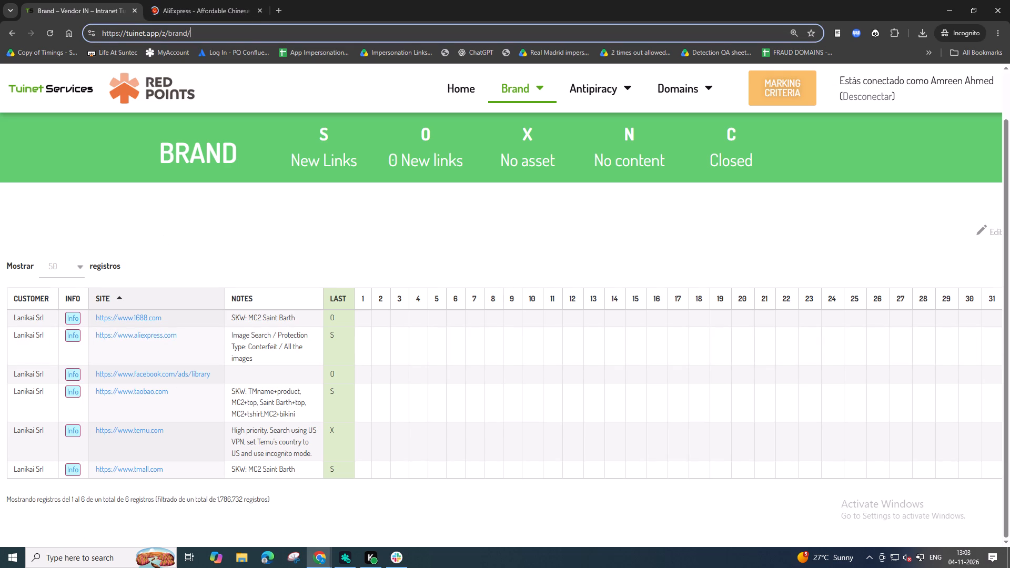
{"action": "key", "text": "ctrl+c"}
{"action": "key", "text": "ctrl+a"}
{"action": "key", "text": "ctrl+c"}
{"action": "left_click", "coordinate": [262, 11]}
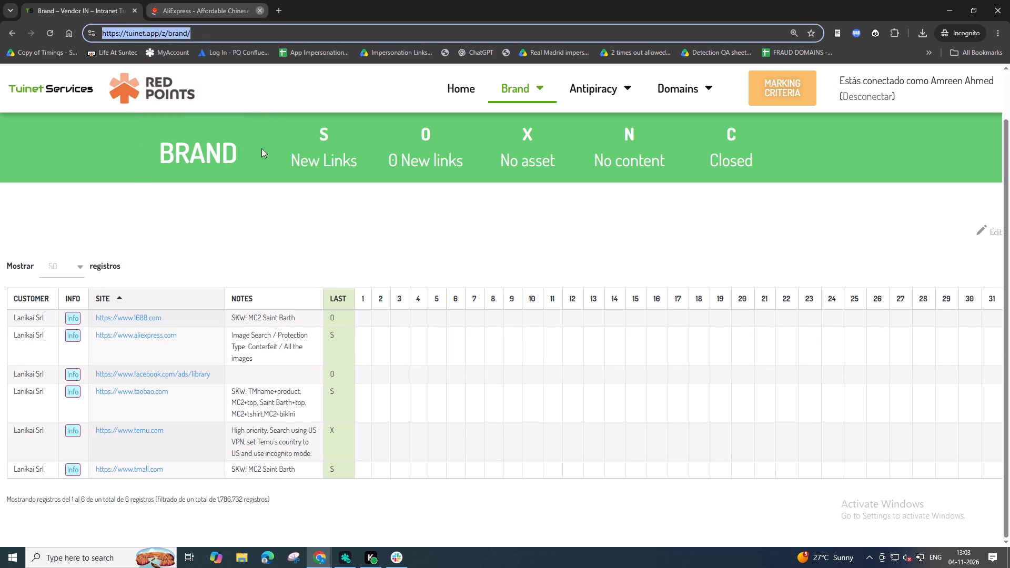
{"action": "key", "text": "alt+Tab"}
{"action": "key", "text": "ctrl+n"}
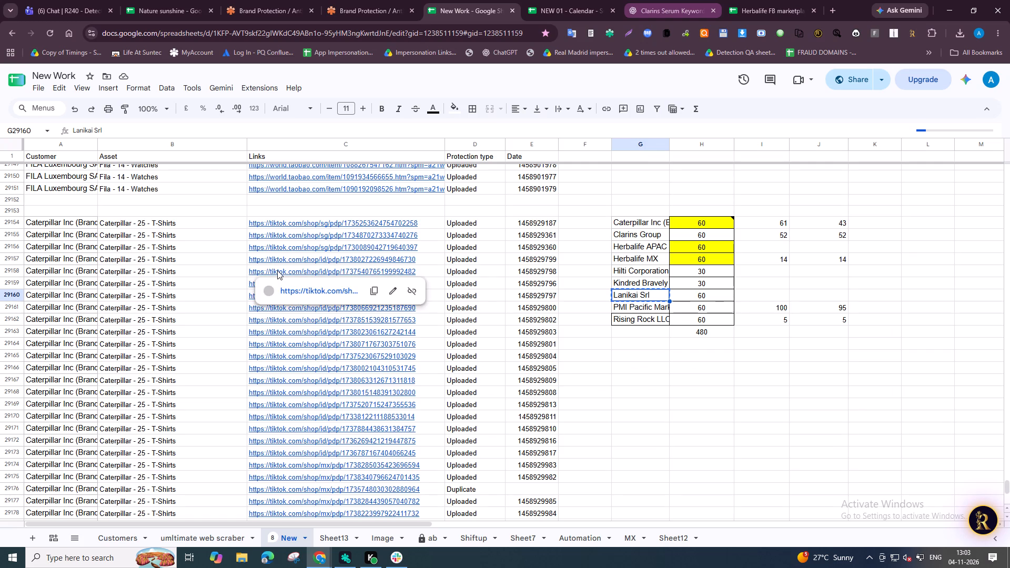
{"action": "key", "text": "ctrl+v"}
{"action": "key", "text": "Return"}
{"action": "key", "text": "alt+Tab"}
Switch the Red Points official images page to the customer Lanikai Srl.
{"action": "left_click", "coordinate": [383, 0]}
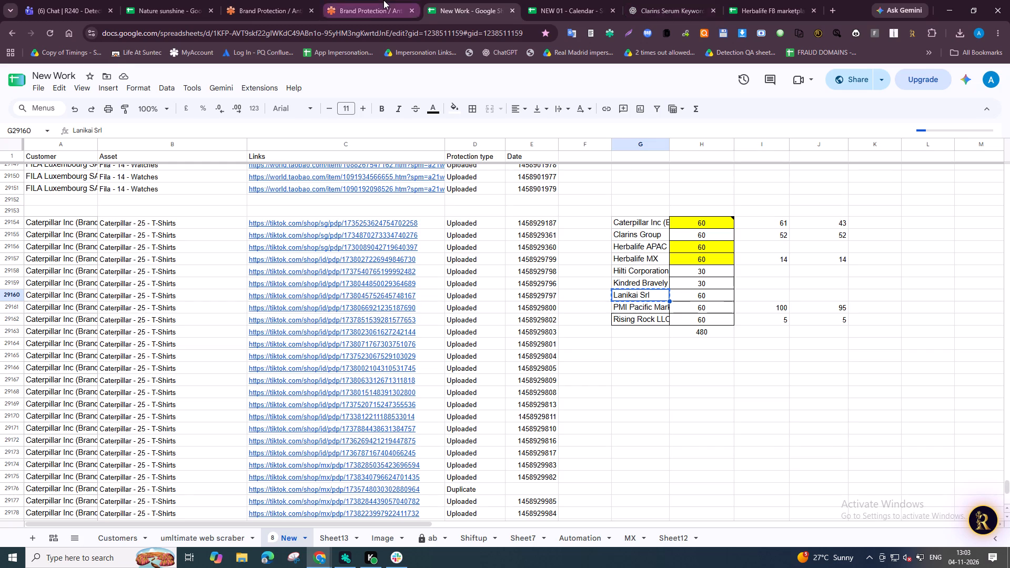
{"action": "left_click", "coordinate": [362, 97]}
{"action": "left_click", "coordinate": [362, 79]}
{"action": "type", "text": "lani"}
{"action": "left_click", "coordinate": [347, 109]}
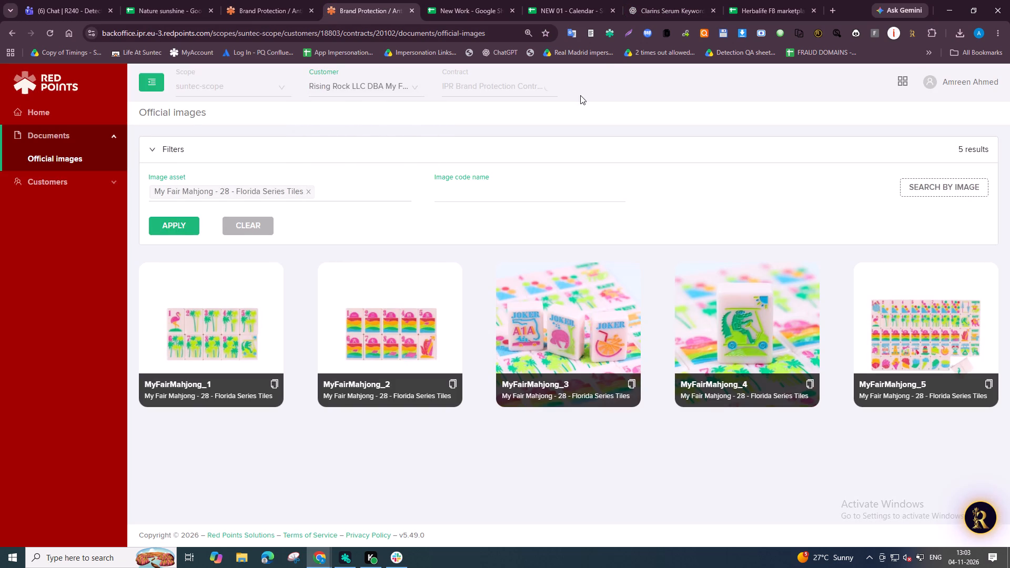
Start a Detection task in the RedPoints IPR Plugin for Lanikai Srl, Brand Protection Contract, with the first MC2 Saint Barth - 18 asset.
{"action": "left_click", "coordinate": [616, 33]}
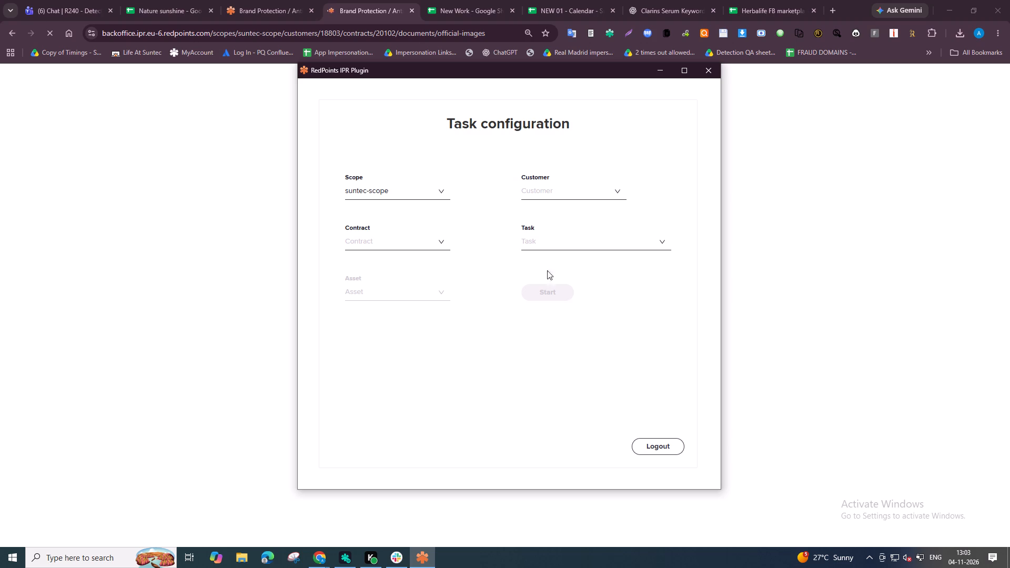
{"action": "left_click", "coordinate": [527, 182]}
{"action": "left_click", "coordinate": [528, 187]}
{"action": "type", "text": "ln"}
{"action": "key", "text": "BackSpace"}
{"action": "type", "text": "ani"}
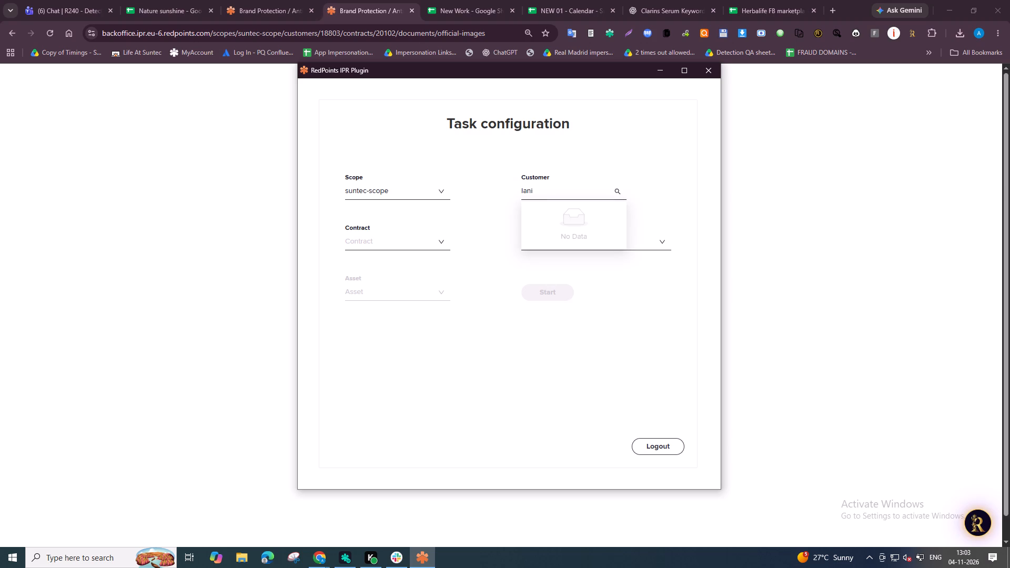
{"action": "left_click", "coordinate": [572, 216]}
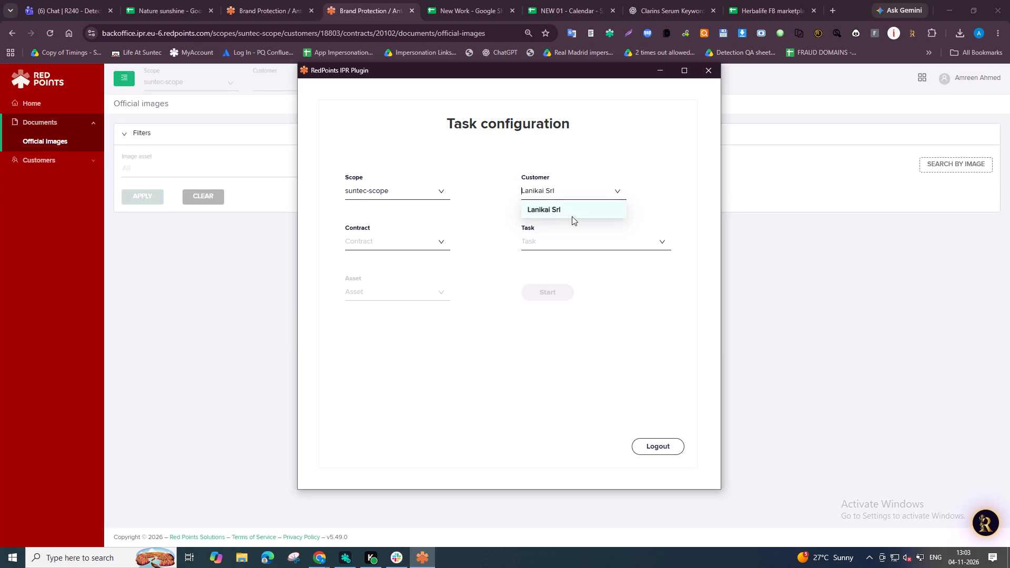
{"action": "left_click", "coordinate": [573, 195]}
{"action": "type", "text": "lani"}
{"action": "left_click", "coordinate": [575, 208]}
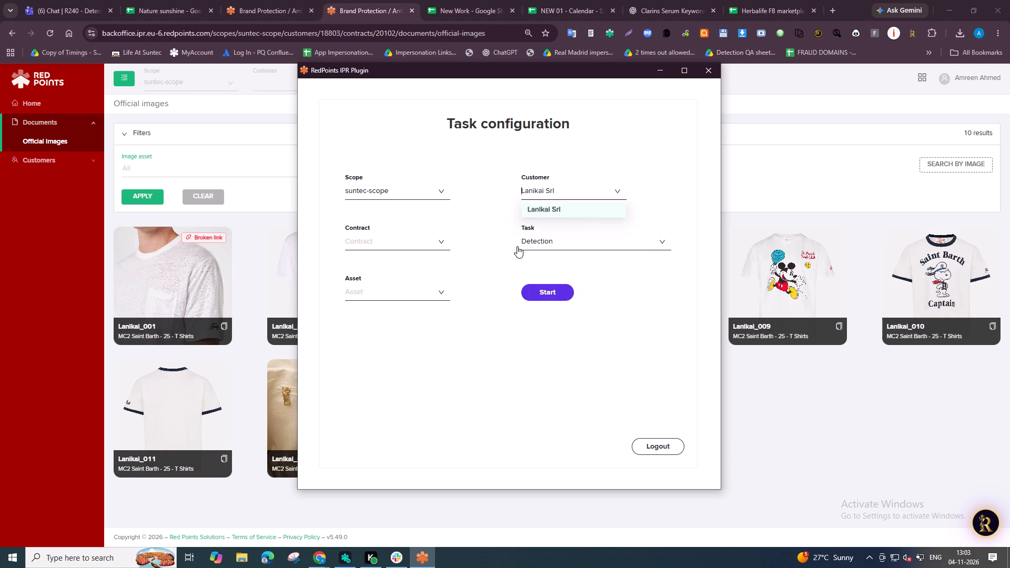
{"action": "left_click", "coordinate": [416, 247]}
{"action": "left_click", "coordinate": [411, 263]}
{"action": "left_click", "coordinate": [410, 291]}
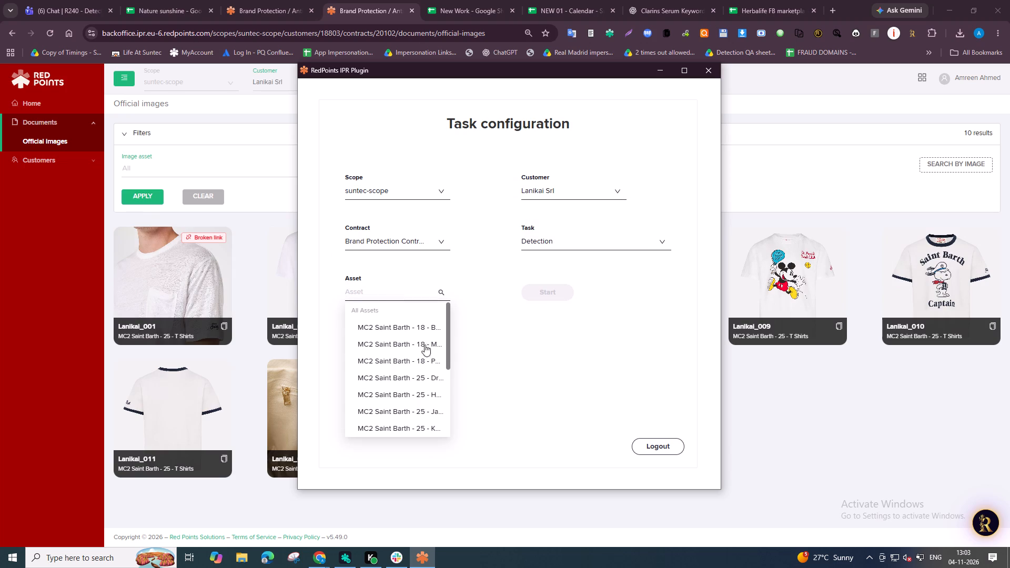
{"action": "left_click", "coordinate": [427, 327]}
{"action": "left_click", "coordinate": [549, 293]}
Find the non-incognito Tuinet Brand window without the Lanikai Srl filter and close it, keeping the filtered incognito one.
{"action": "key", "text": "alt+Tab"}
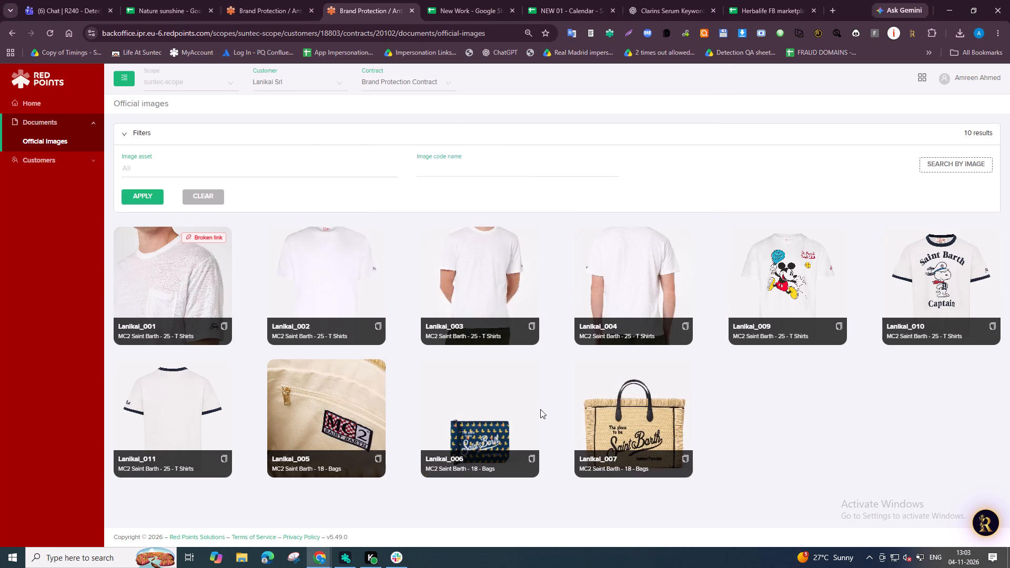
{"action": "key", "text": "alt+Tab"}
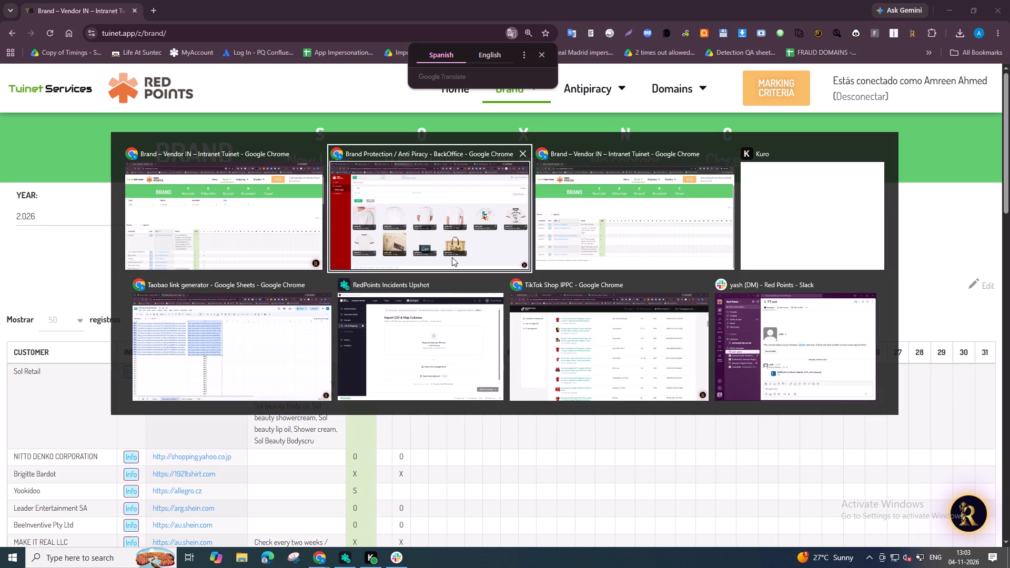
{"action": "left_click", "coordinate": [290, 240], "text": "alt"}
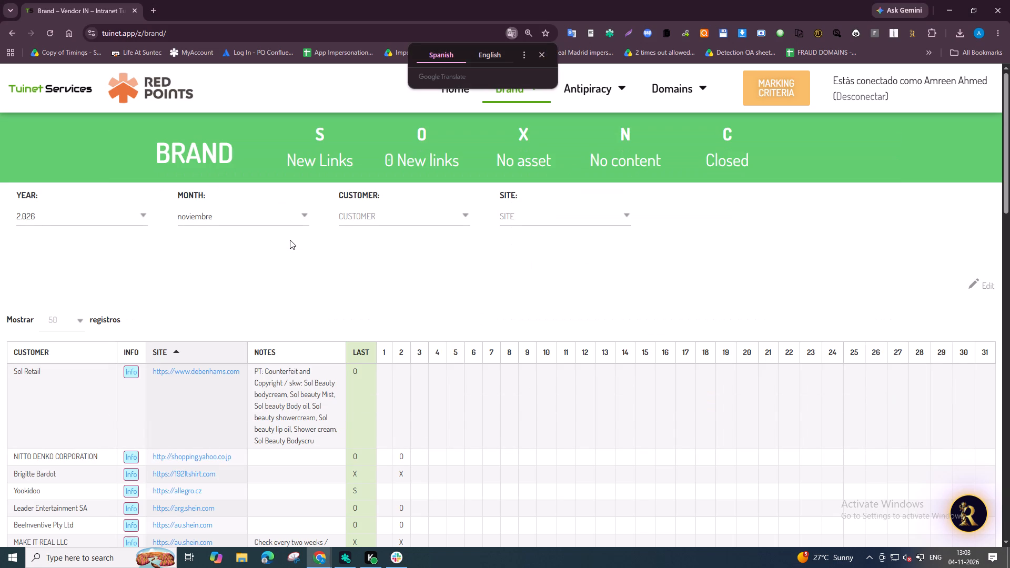
{"action": "key", "text": "alt+Tab"}
{"action": "left_click", "coordinate": [637, 233], "text": "alt"}
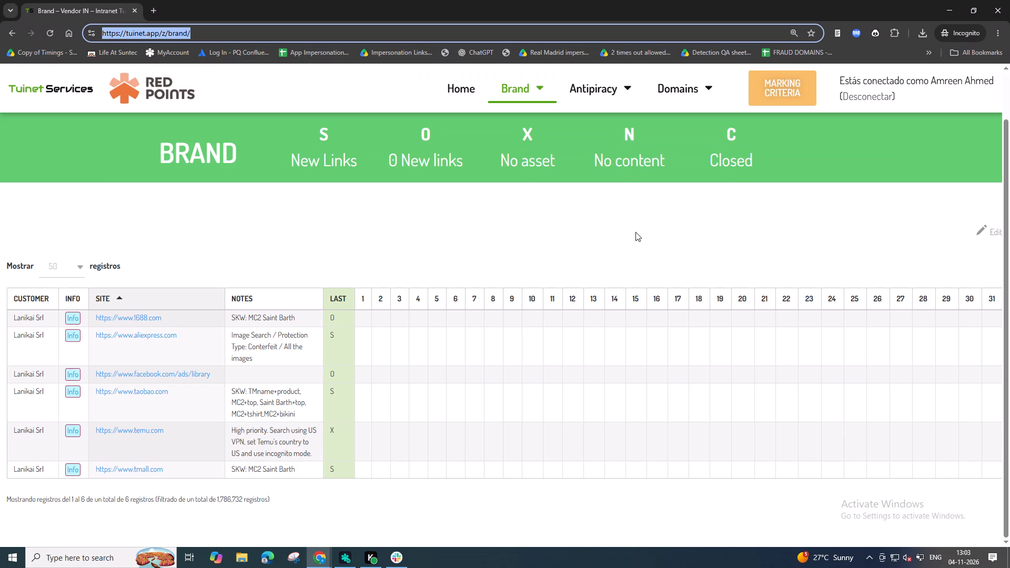
{"action": "key", "text": "alt+Tab"}
{"action": "left_click", "coordinate": [244, 254], "text": "alt"}
{"action": "key", "text": "alt+Tab"}
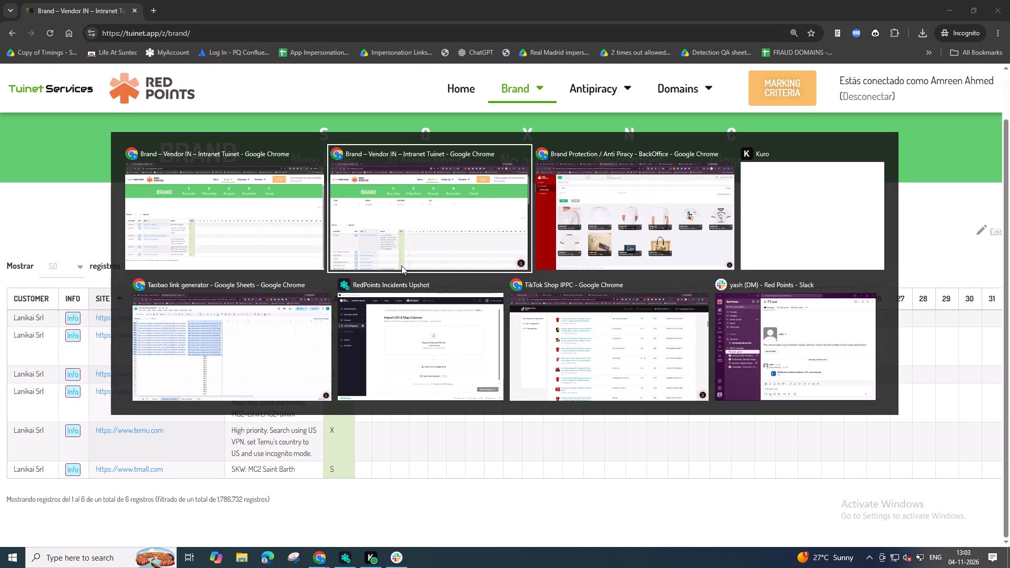
{"action": "scroll", "coordinate": [395, 303], "scroll_direction": "down", "scroll_amount": 4}
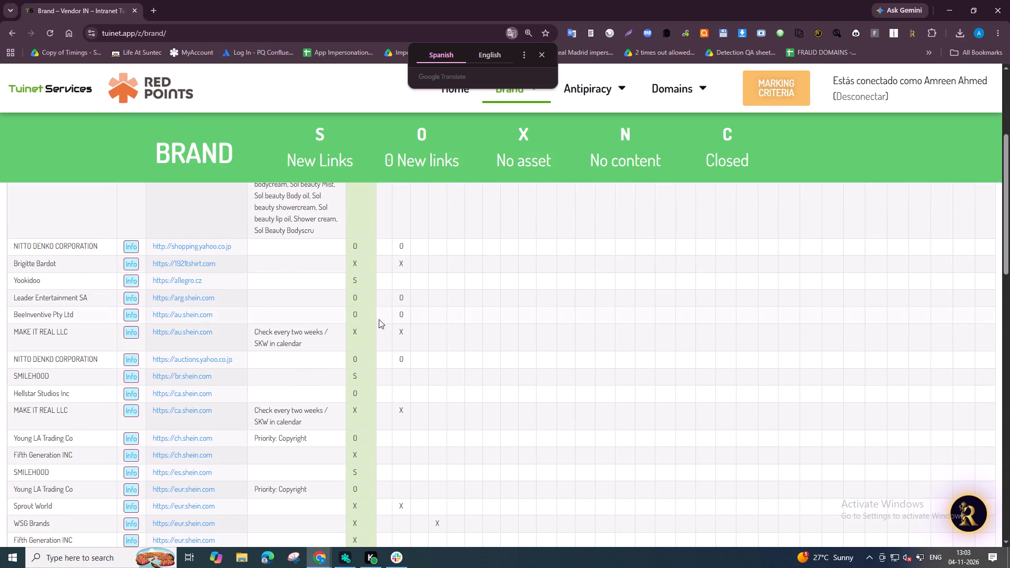
{"action": "scroll", "coordinate": [379, 327], "scroll_direction": "up", "scroll_amount": 5}
{"action": "key", "text": "ctrl+w"}
Open aliexpress.com in a new non-incognito browser window.
{"action": "key", "text": "alt+Tab"}
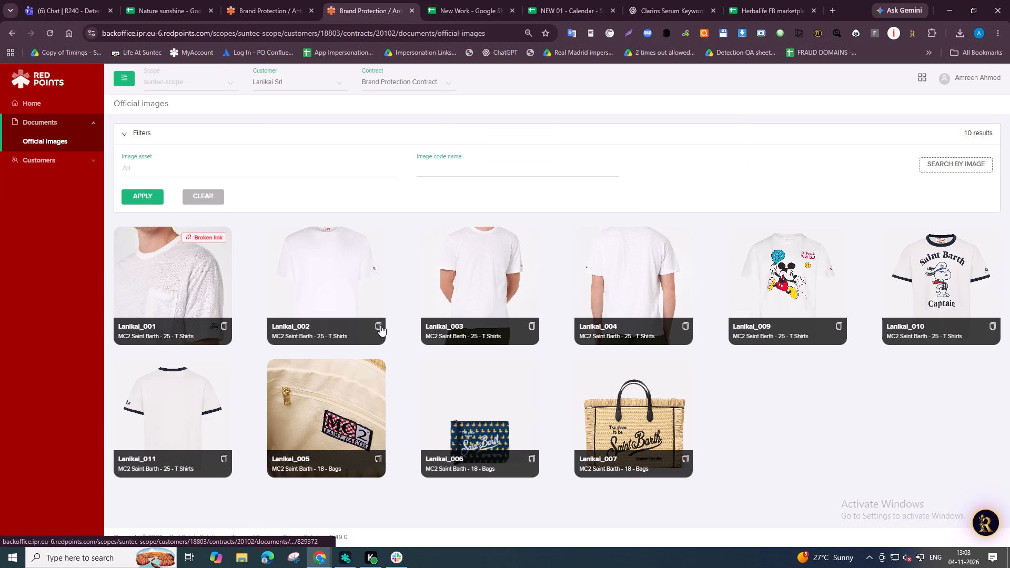
{"action": "key", "text": "ctrl+n"}
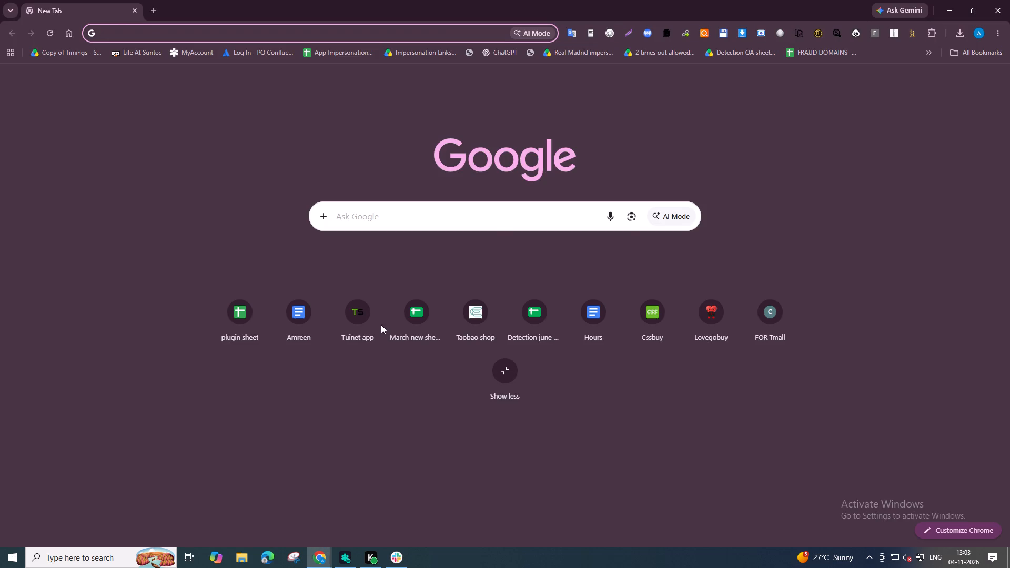
{"action": "type", "text": "ali"}
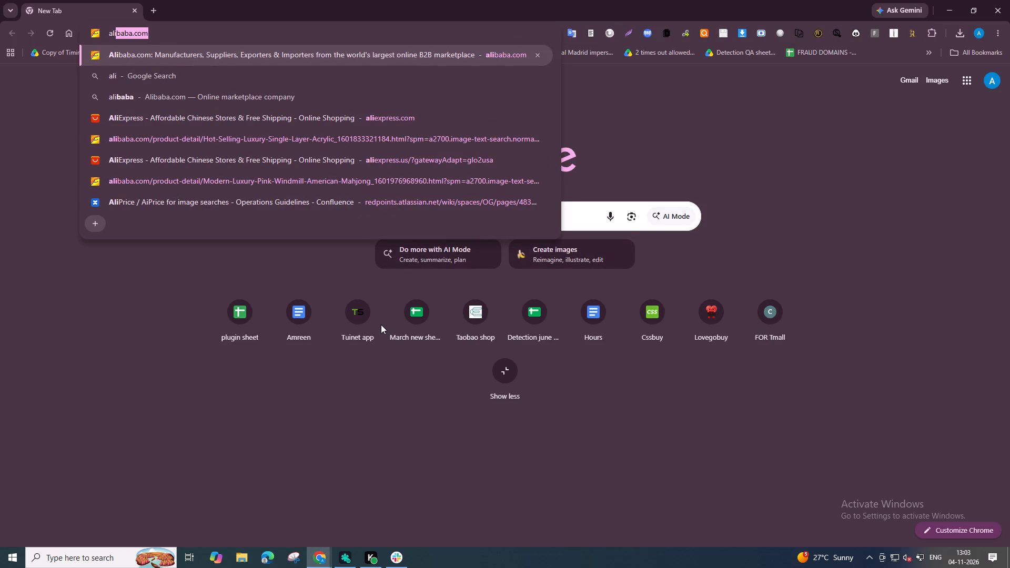
{"action": "key", "text": "Down"}
{"action": "key", "text": "Down"}
{"action": "key", "text": "Down"}
{"action": "key", "text": "Return"}
Run an AliExpress image search with the official Saint Barth straw bag image Lanikai_007 and dismiss the sign-in prompt.
{"action": "key", "text": "alt+Tab"}
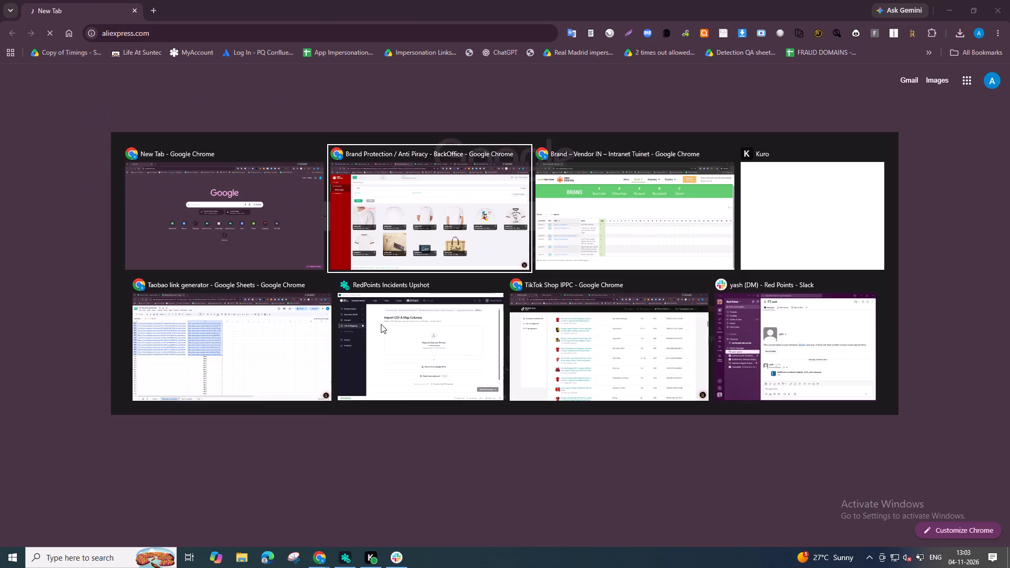
{"action": "left_click_drag", "start_coordinate": [619, 409], "coordinate": [647, 437]}
{"action": "key", "text": "alt+Tab"}
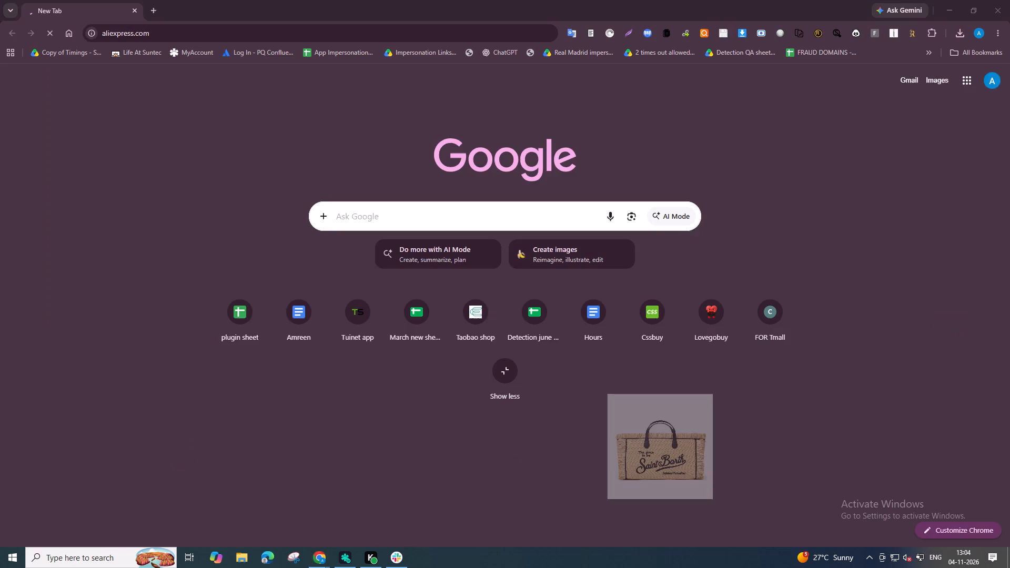
{"action": "left_click_drag", "start_coordinate": [647, 437], "coordinate": [553, 195]}
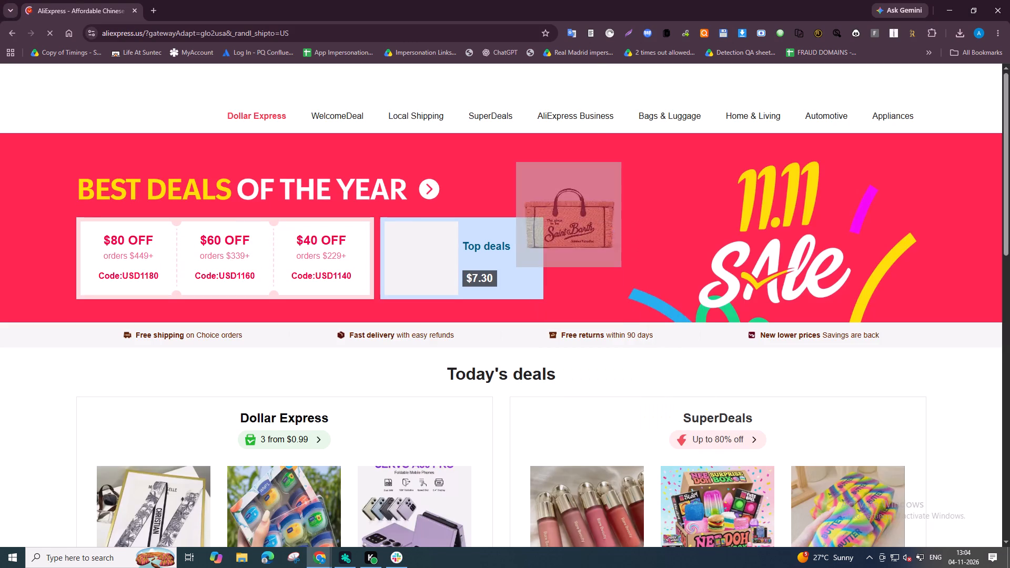
{"action": "left_click_drag", "start_coordinate": [553, 195], "coordinate": [629, 163]}
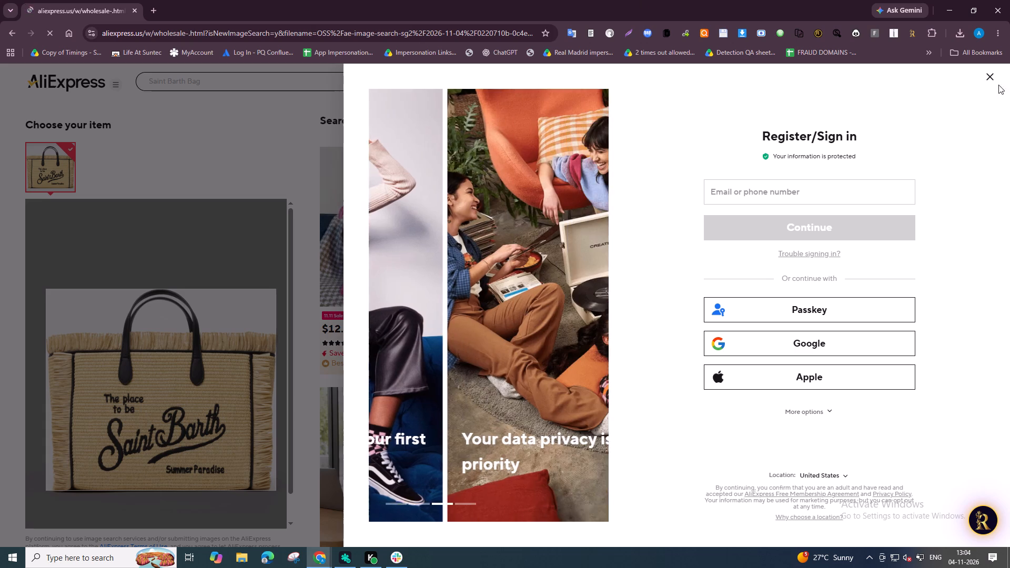
{"action": "left_click", "coordinate": [994, 74]}
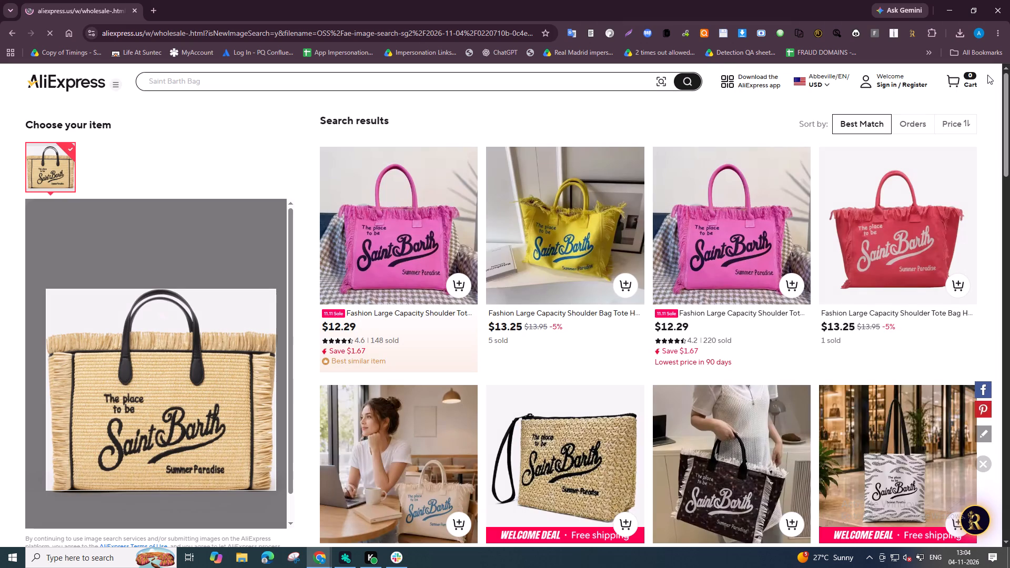